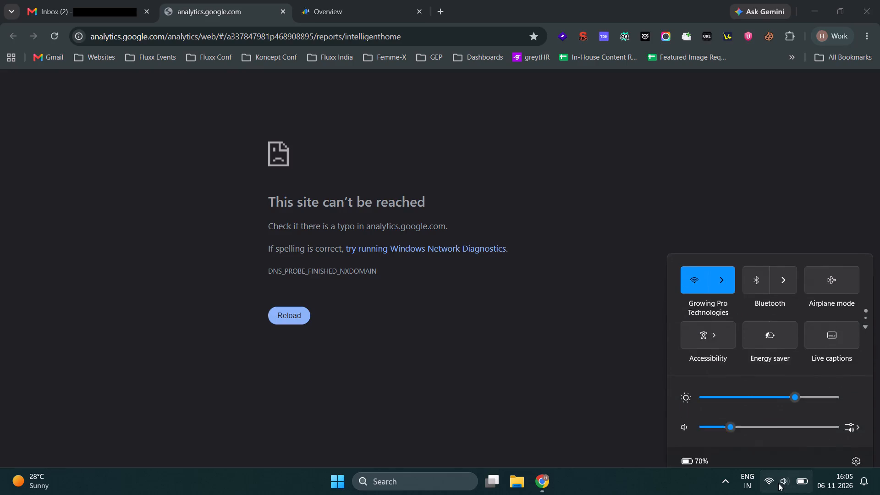
Connect the computer to the Airtel _emailGpt-4 Wi-Fi network in place of Growing Pro Technologies.
left_click(721, 274)
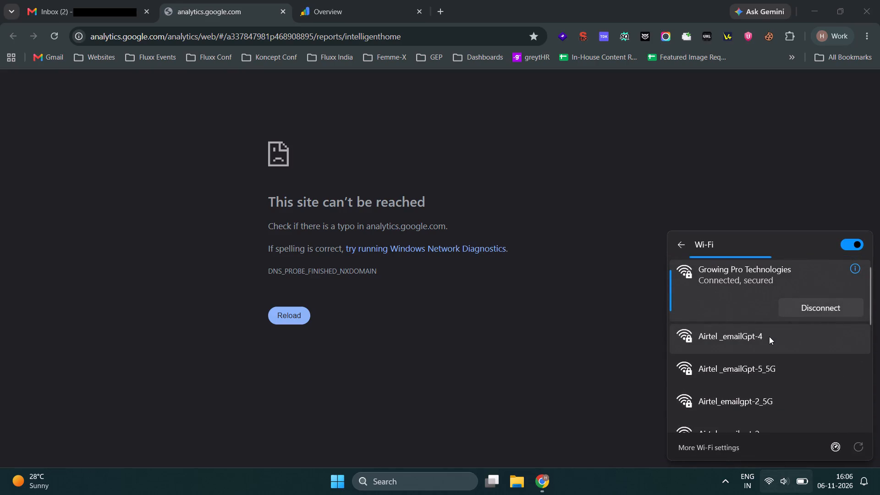
left_click(769, 336)
left_click(833, 357)
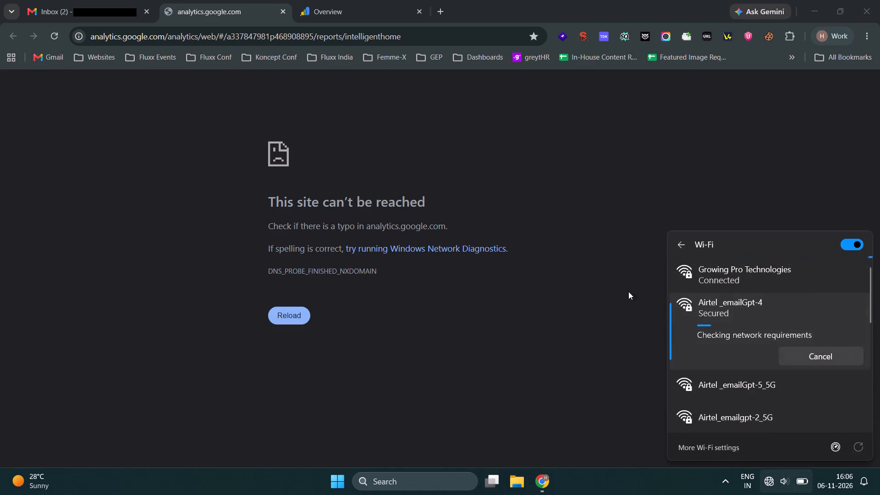
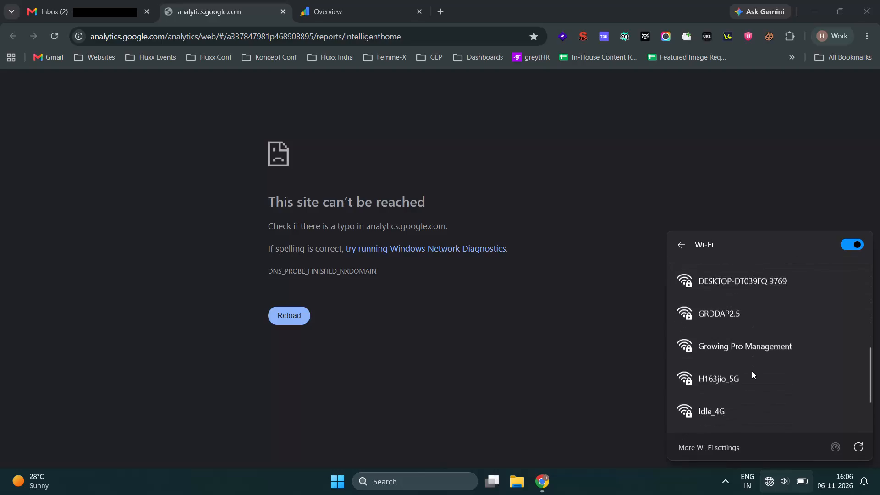
Turn the computer's Wi-Fi off and back on to refresh the wireless connection.
scroll(752, 371, "down", 5)
scroll(752, 371, "up", 9)
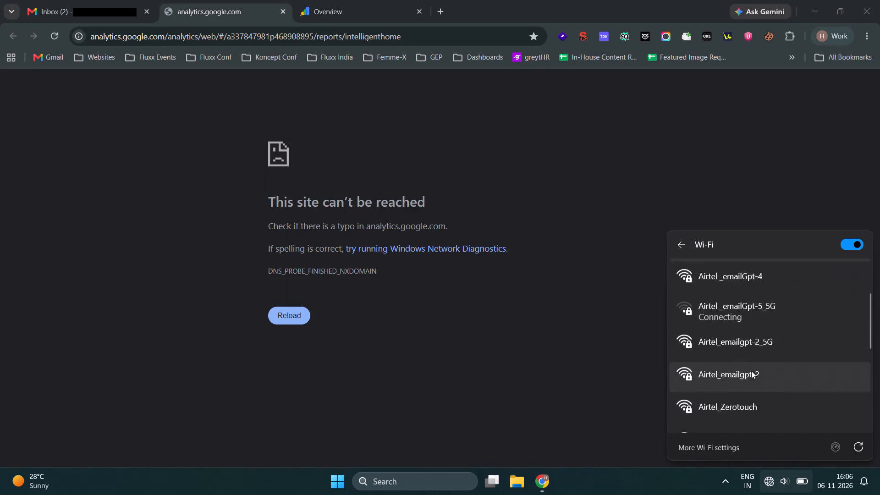
scroll(751, 371, "up", 10)
left_click(854, 245)
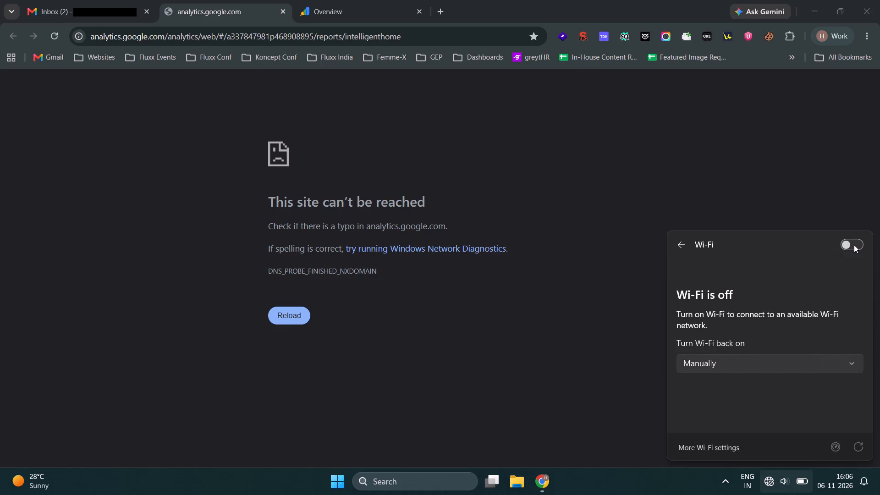
left_click(854, 245)
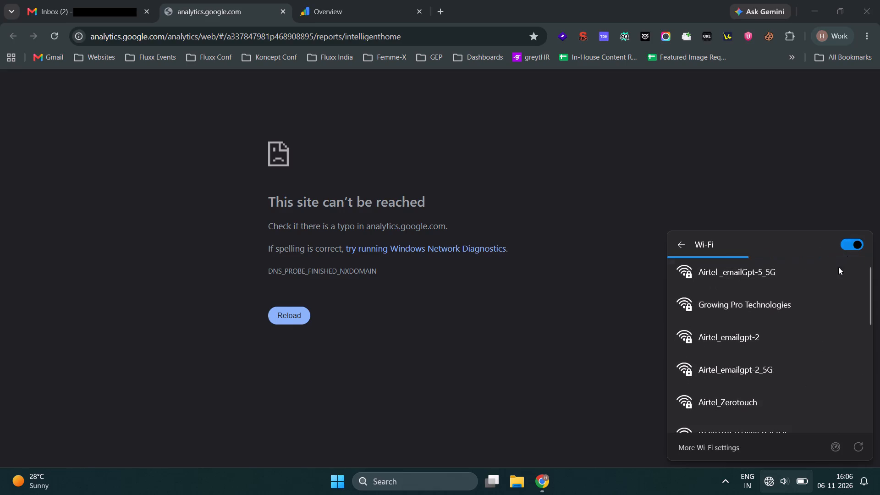
Connect the computer to the Airtel _emailGpt-5_5G Wi-Fi network, keeping automatic connection enabled.
scroll(814, 313, "up", 8)
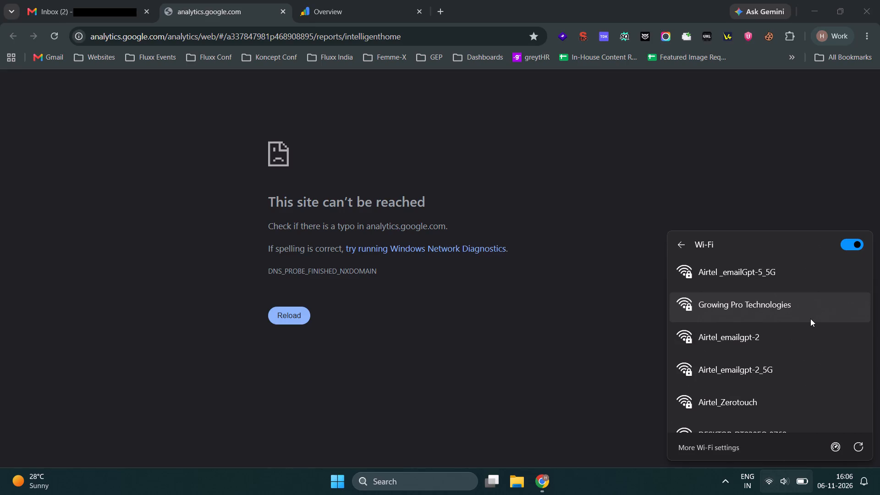
scroll(810, 319, "up", 4)
left_click(803, 285)
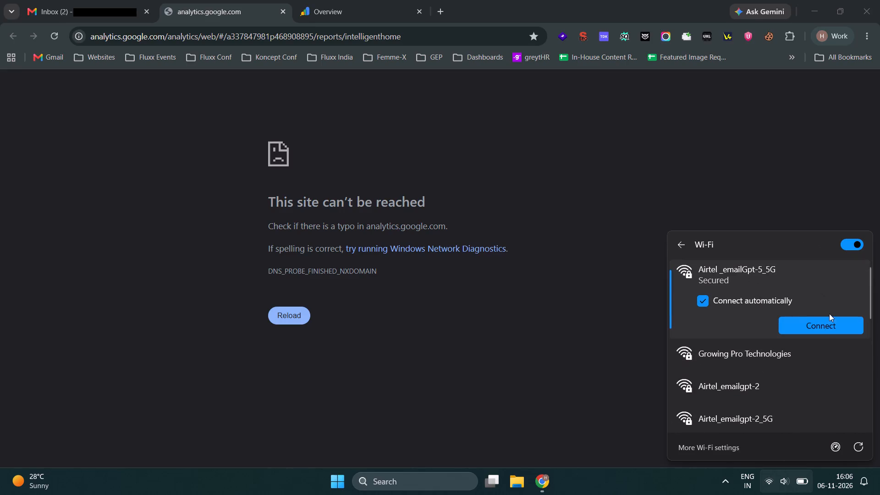
left_click(835, 324)
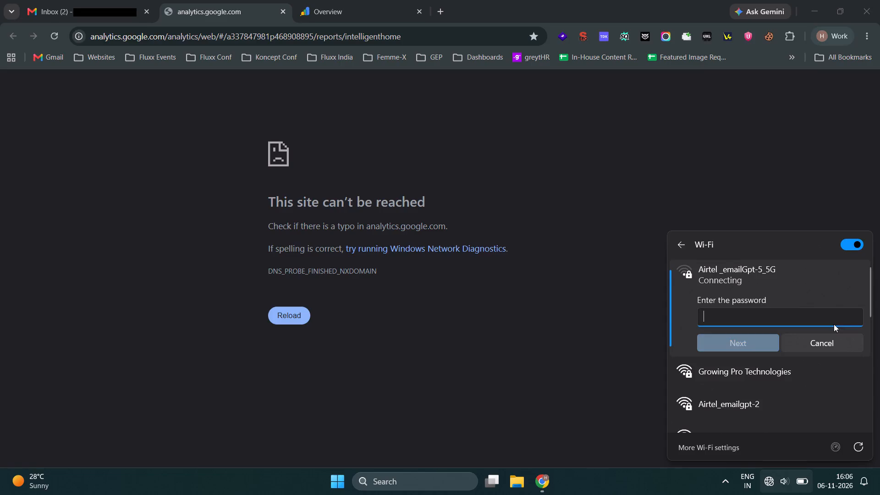
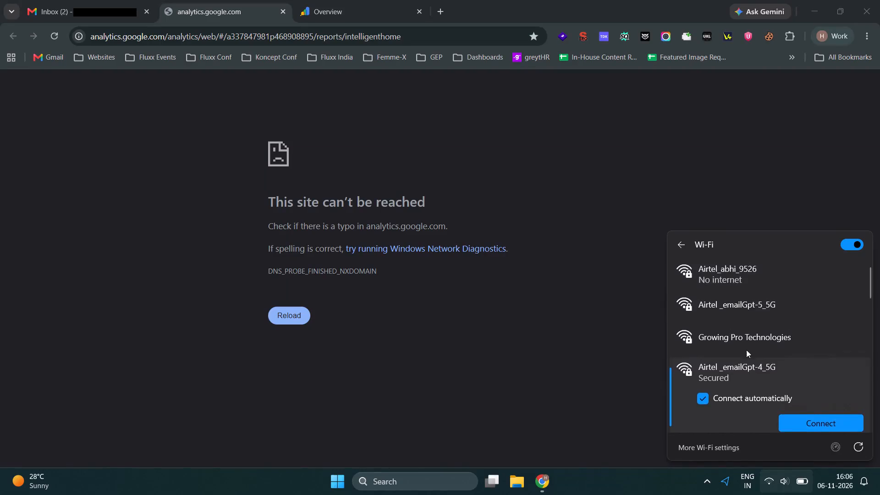
Hard-reload the Google Analytics page and open its Reports section.
left_click(564, 254)
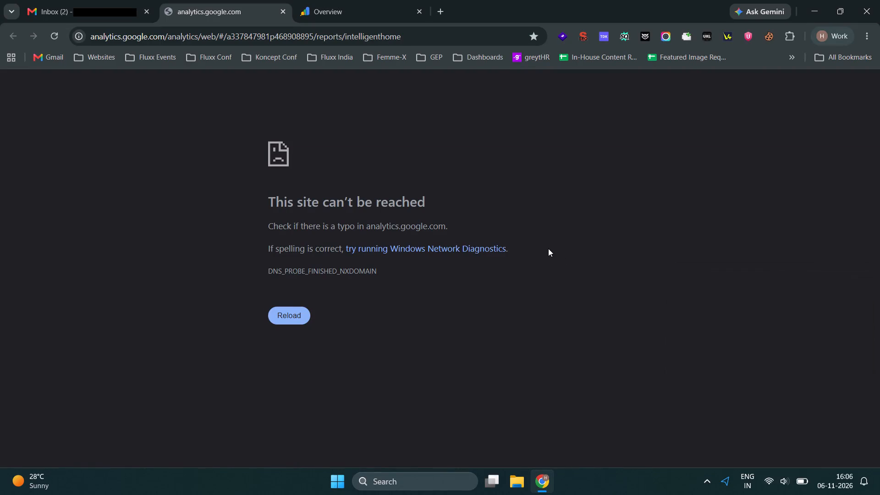
key("ctrl+shift+r")
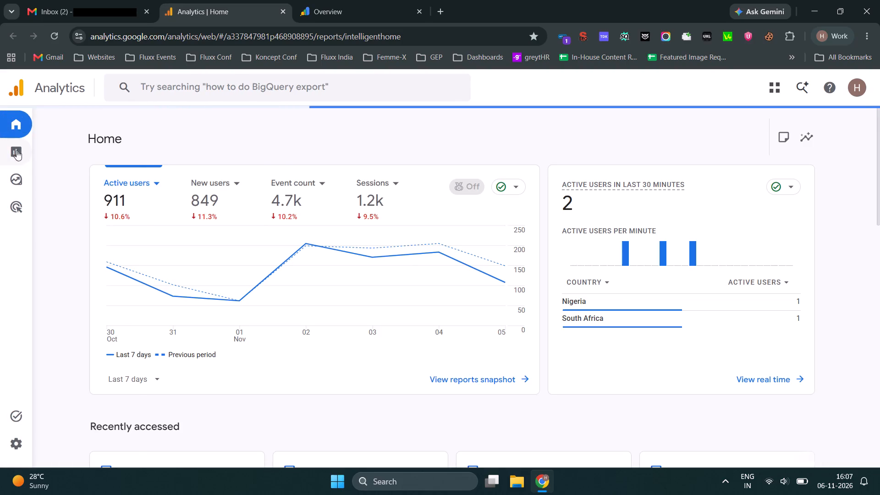
left_click(37, 151)
Open the bookmarked FLUXX Events - Monthly Progress Report (Oct '26) from Monthly Reports, October'26, in a new browser window.
left_click(874, 32)
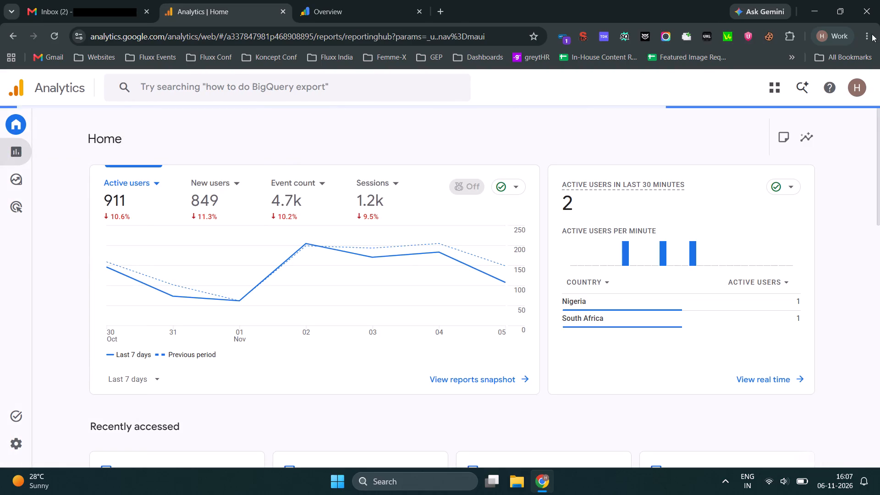
left_click(790, 81)
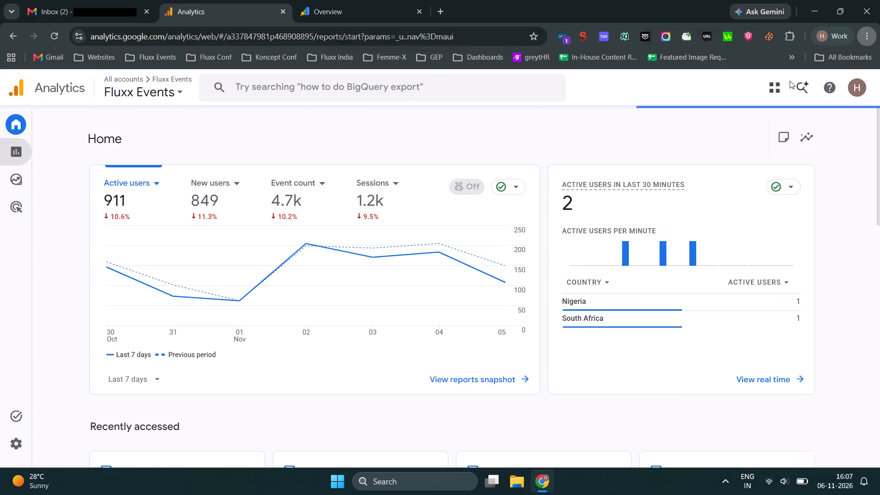
left_click(793, 59)
left_click(834, 59)
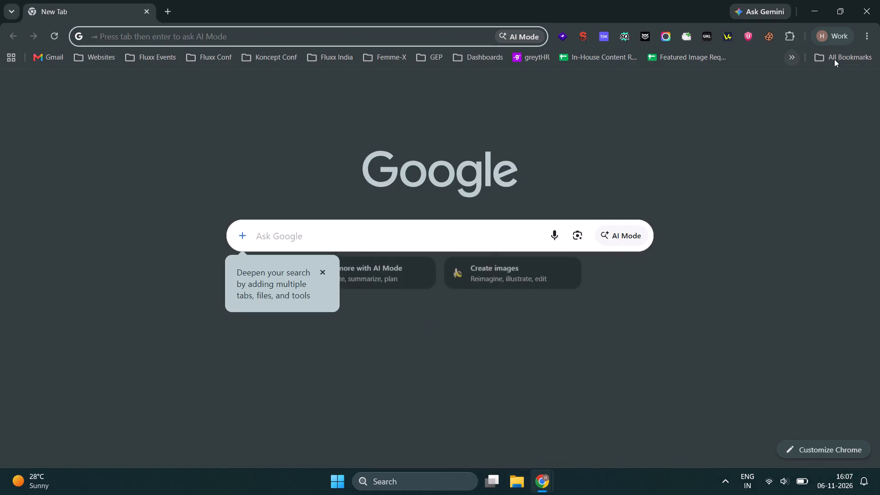
left_click(835, 60)
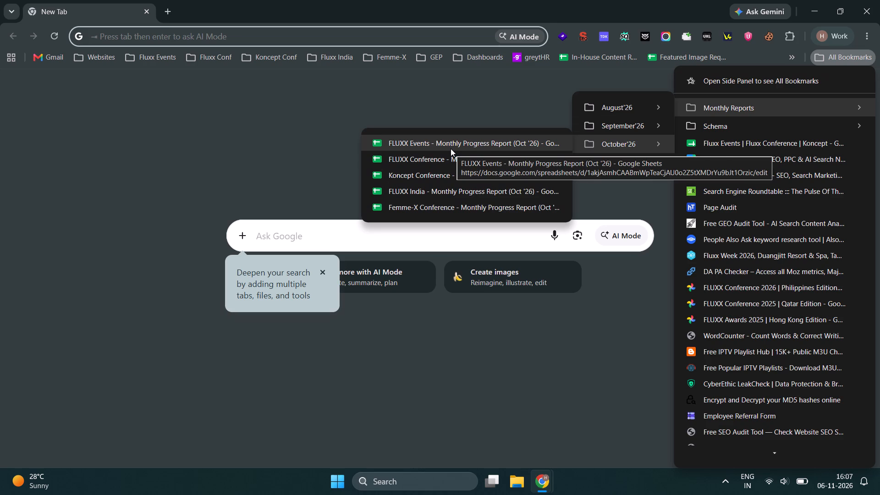
left_click(451, 148)
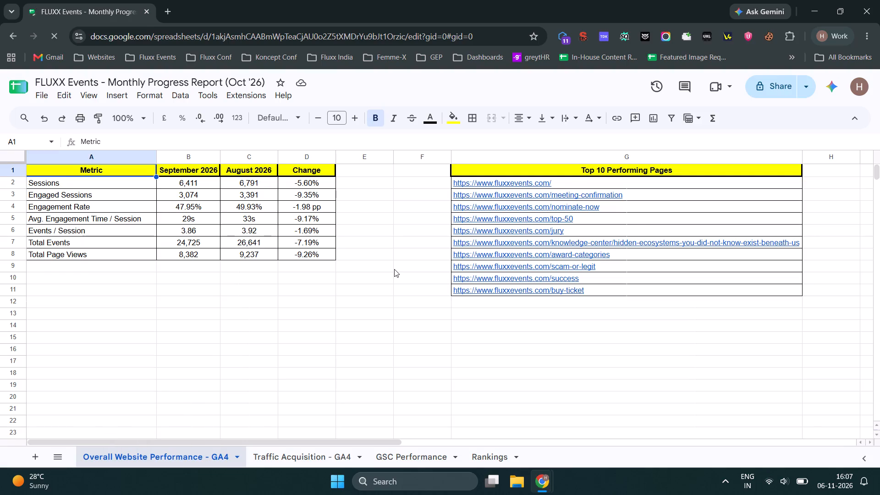
Switch back to the browser window with the Fluxx Events Analytics reports.
key("alt+Tab")
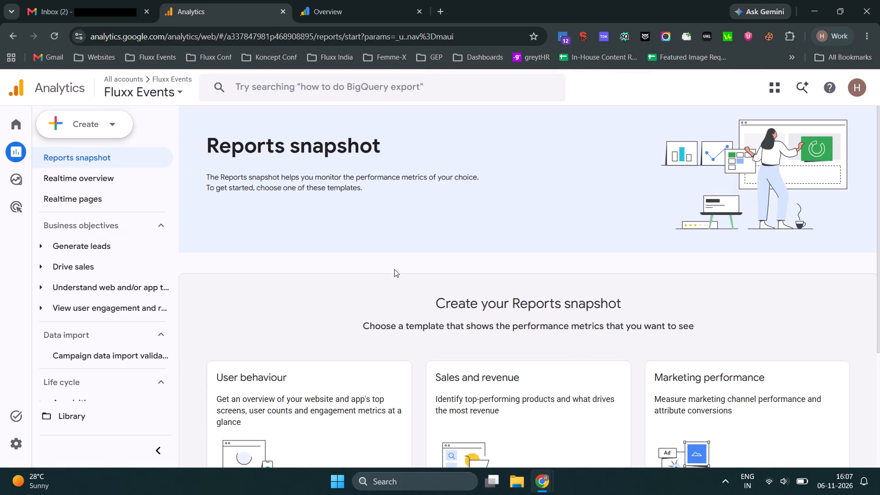
Open the Traffic acquisition report by session primary channel group under Generate leads and glance over its channel table.
left_click(105, 248)
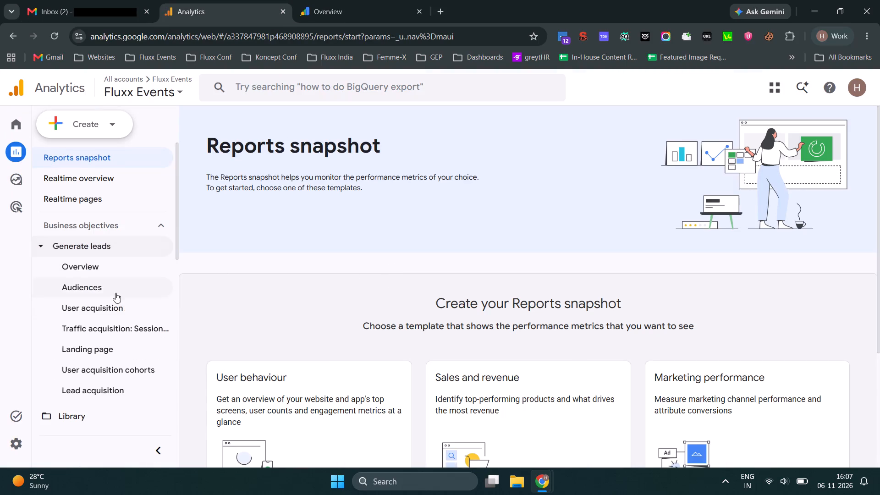
left_click(131, 330)
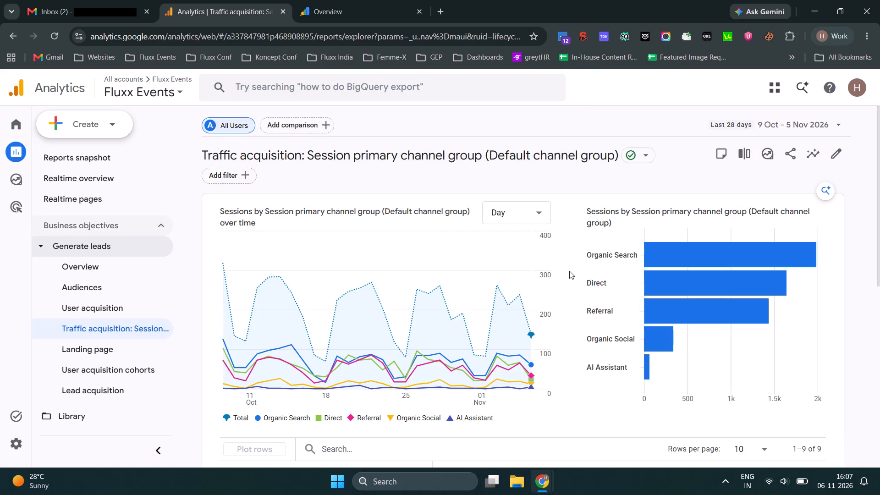
scroll(548, 312, "down", 5)
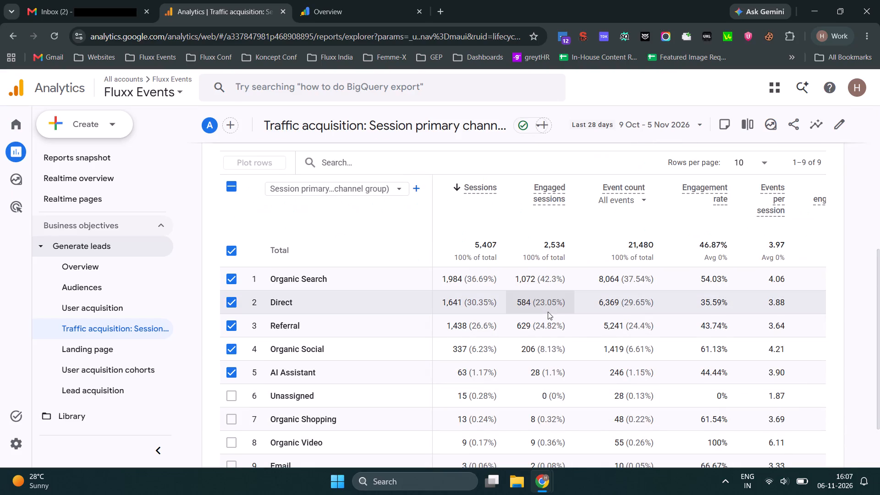
scroll(550, 312, "up", 9)
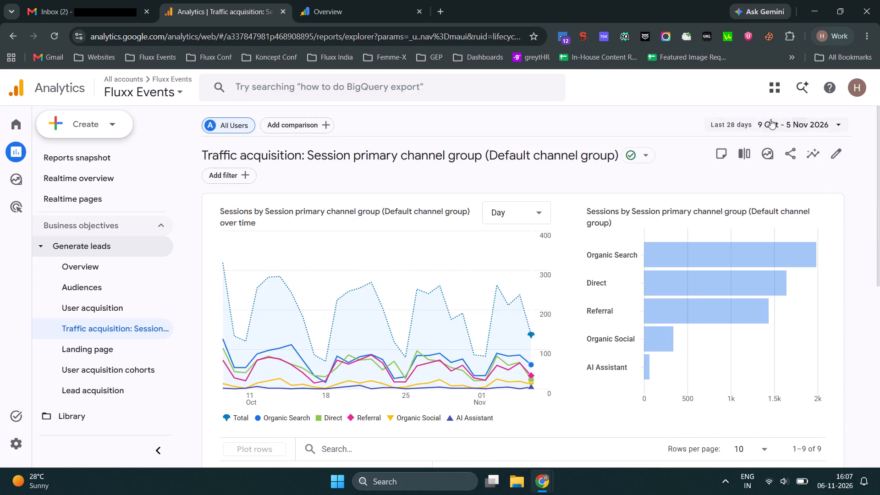
Choose Last 30 days as the report's date range and turn on period comparison.
left_click(770, 119)
left_click(623, 308)
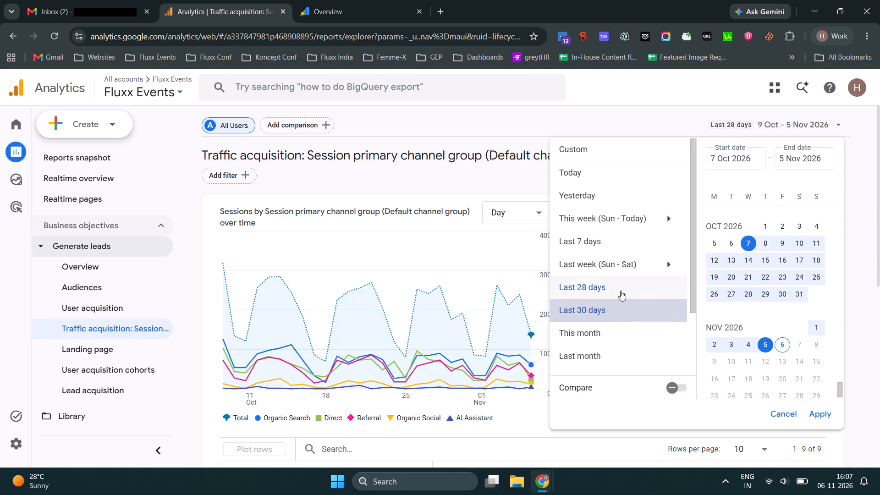
scroll(764, 207, "up", 3)
scroll(742, 257, "down", 4)
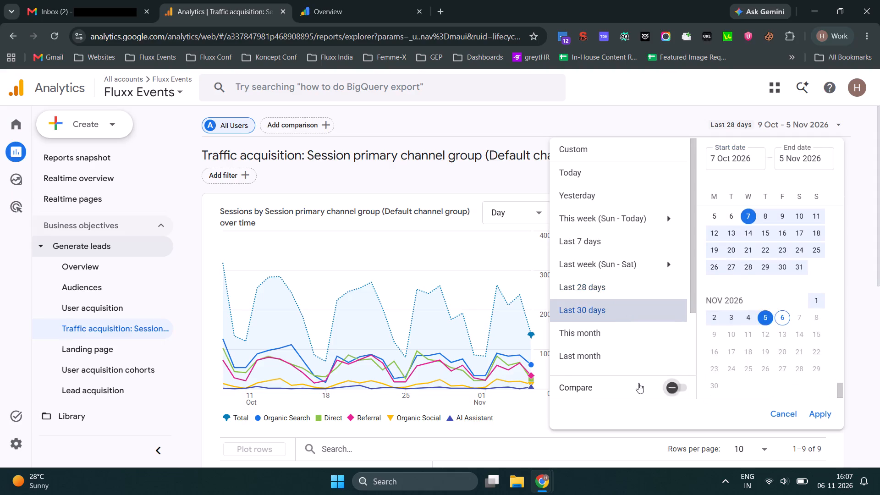
left_click(671, 389)
Set a custom comparison period from 1 Sept 2026 to 30 Sept 2026.
scroll(794, 283, "up", 6)
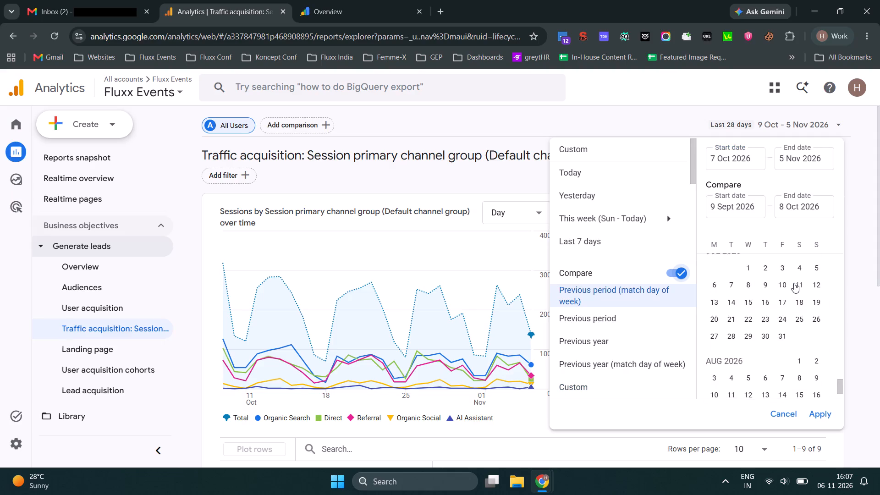
scroll(794, 283, "down", 4)
scroll(792, 287, "up", 1)
scroll(792, 283, "down", 3)
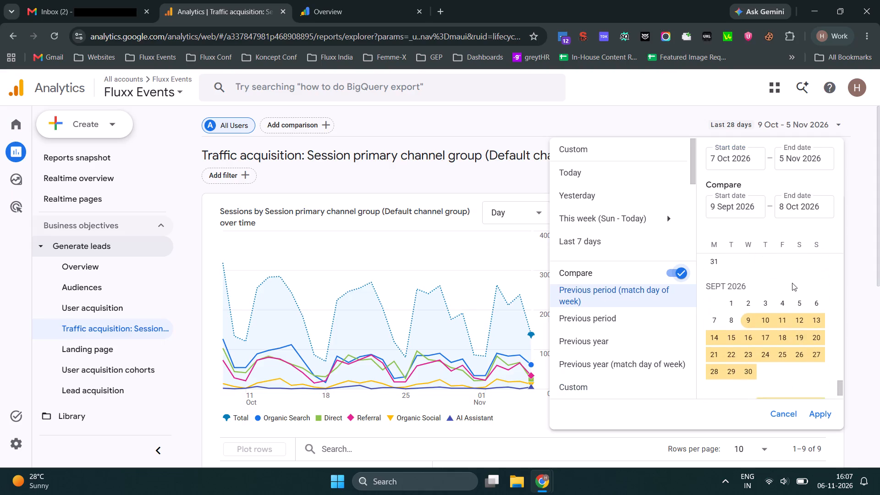
scroll(791, 286, "up", 1)
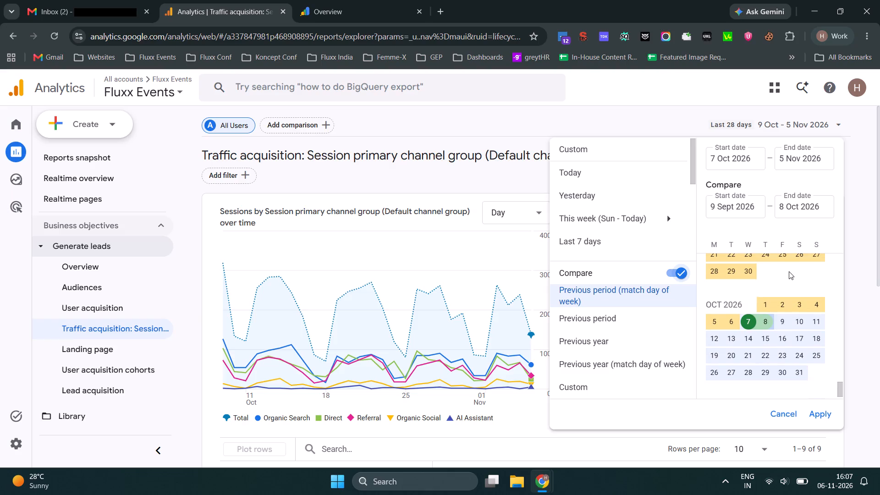
scroll(793, 274, "up", 2)
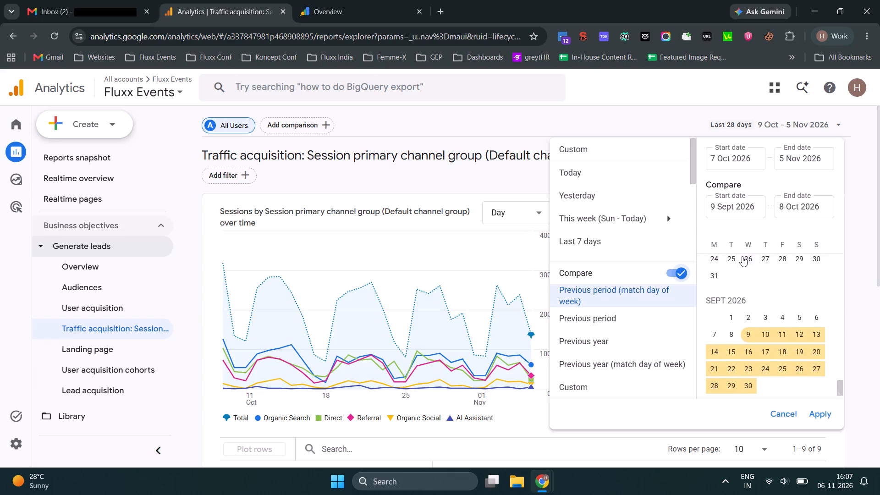
left_click(721, 204)
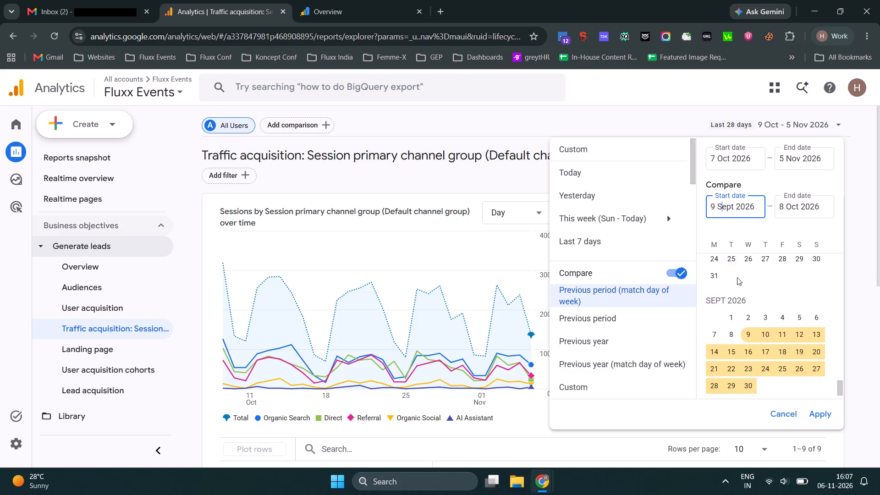
left_click(730, 318)
scroll(754, 324, "down", 1)
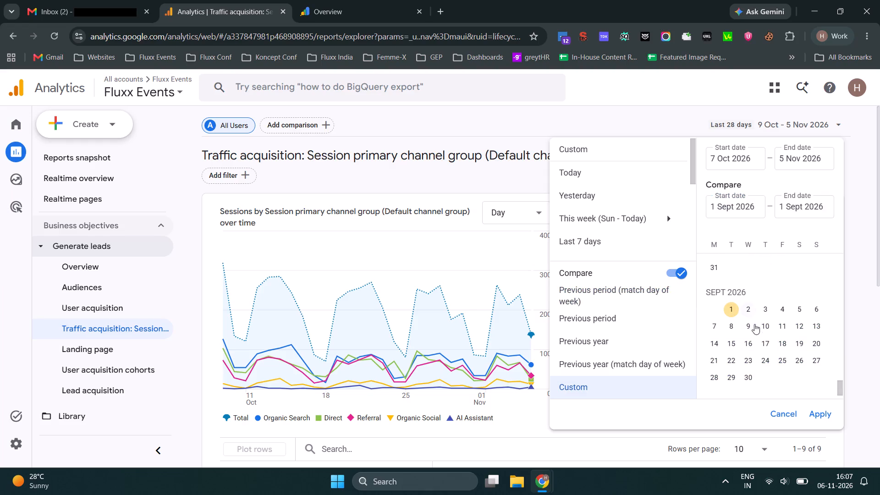
left_click(749, 328)
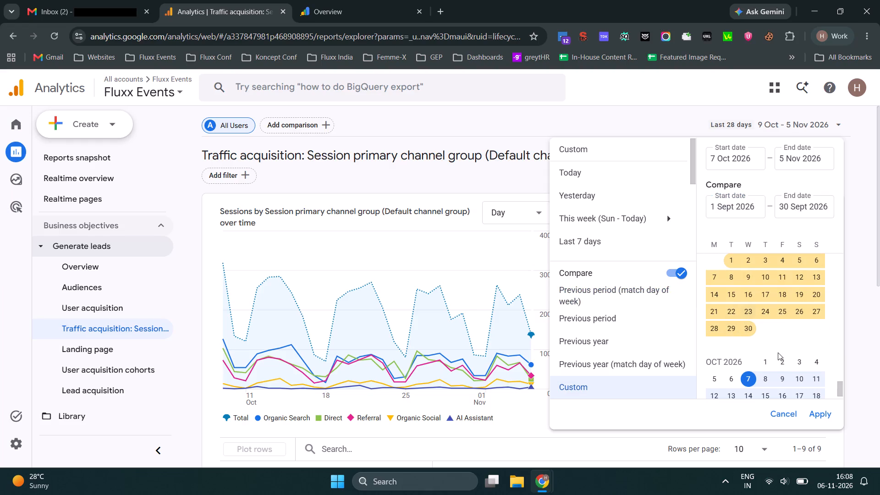
Set the main date range to 1 Oct 2026 through 31 Oct 2026 and apply it to the report.
left_click(731, 162)
left_click(767, 361)
scroll(770, 356, "down", 2)
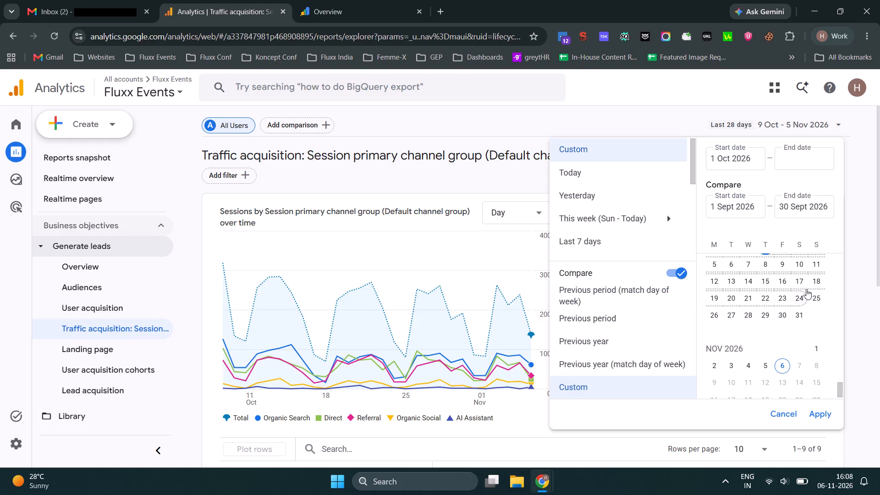
left_click(801, 315)
scroll(764, 334, "up", 1)
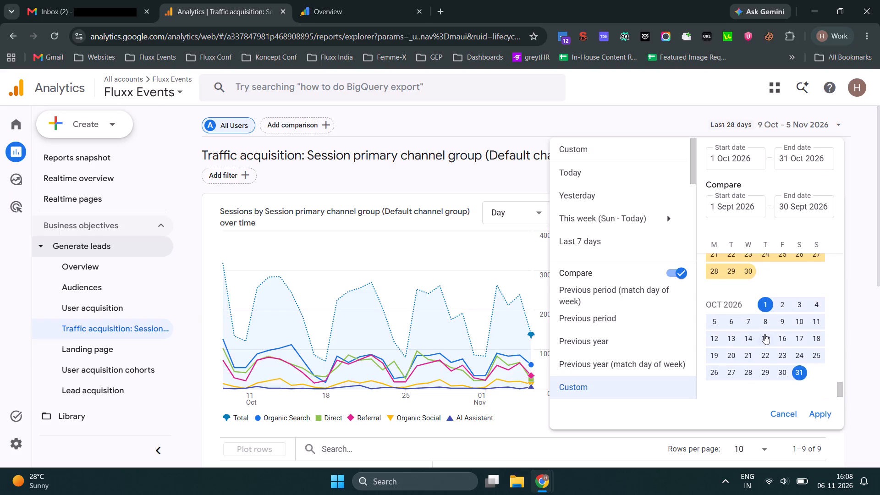
scroll(764, 334, "down", 2)
left_click(825, 419)
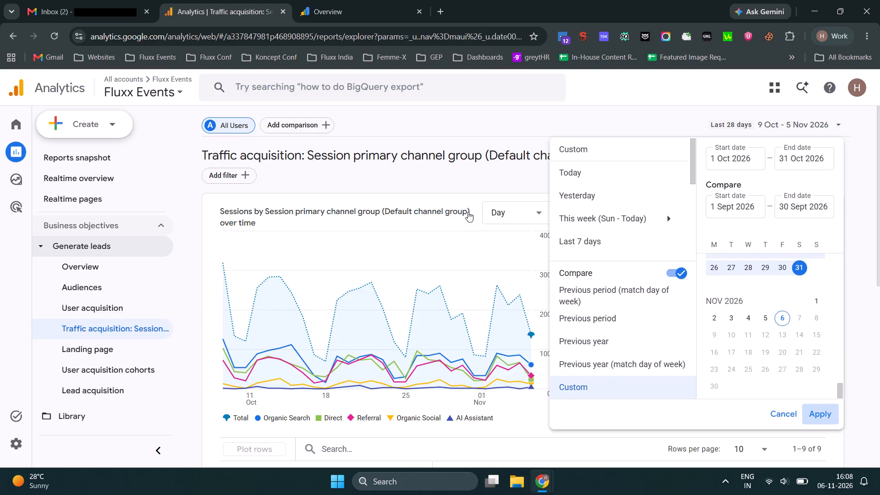
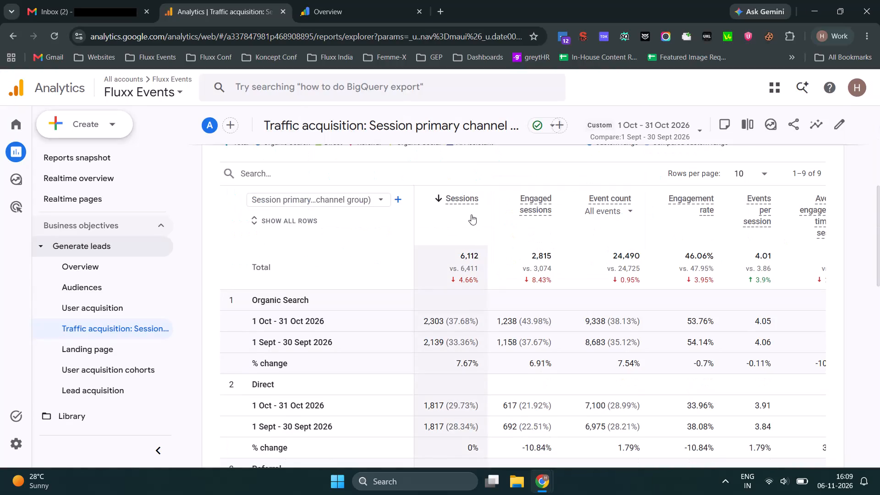
Switch to the Monthly Progress Report (Oct '26) spreadsheet and copy the September 2026 values B2:B8 over the August 2026 values from C2.
key("alt+Tab")
key("alt+Tab")
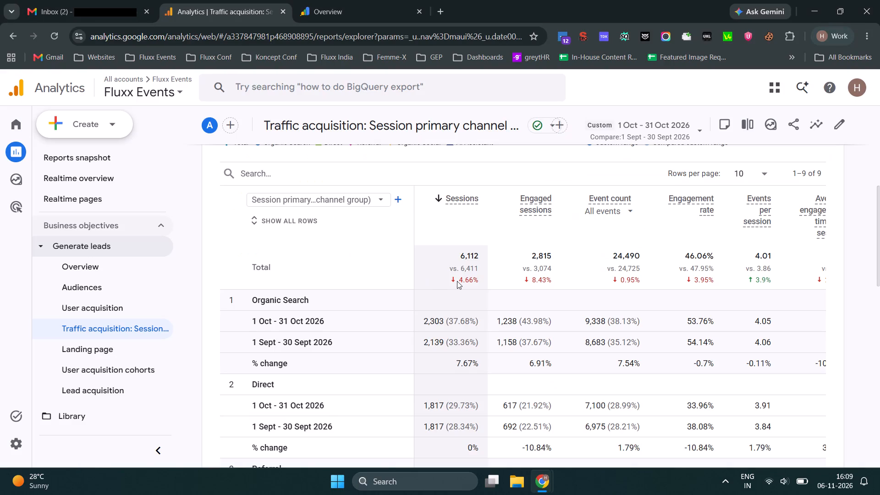
key("alt+Tab")
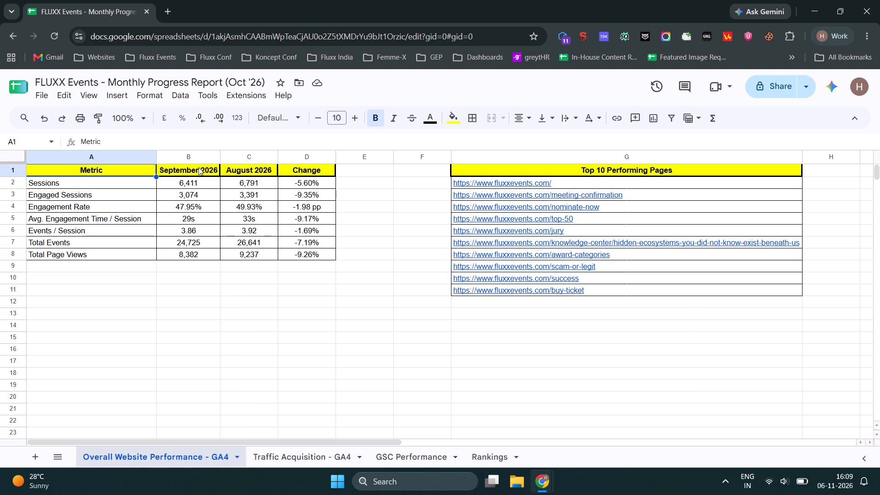
left_click_drag(198, 183, 209, 252)
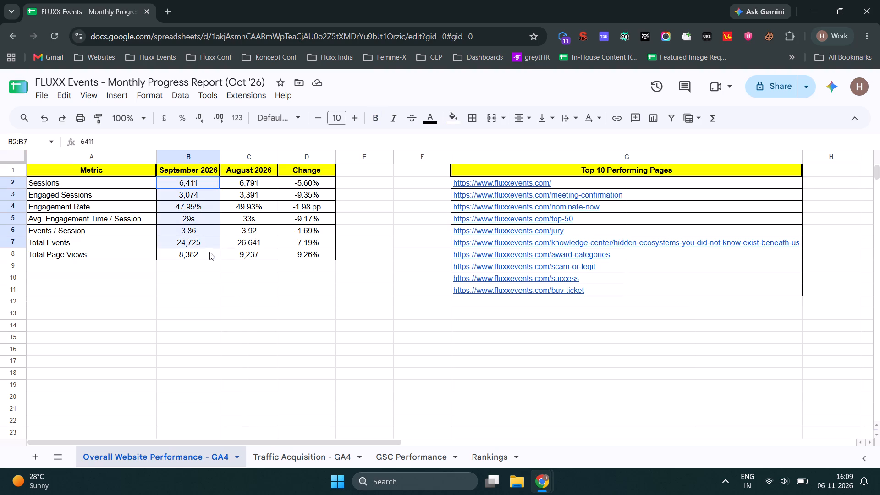
left_click_drag(209, 252, 211, 258)
key("ctrl+c")
left_click(262, 188)
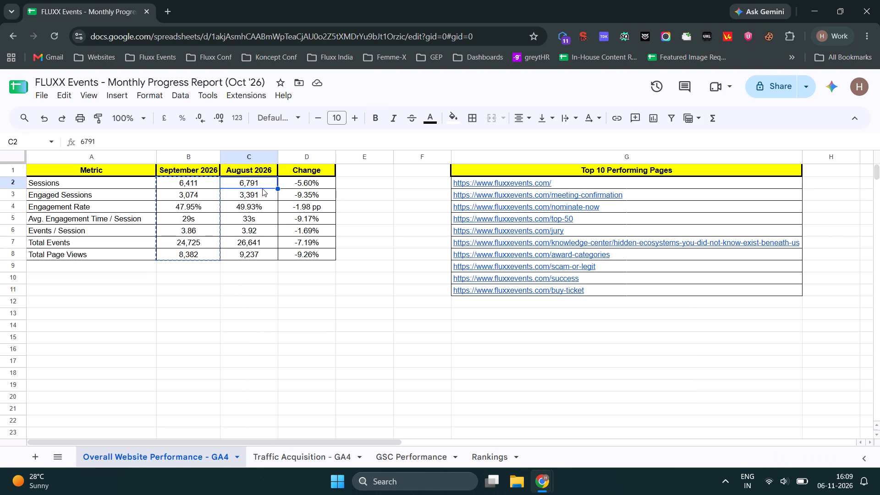
key("ctrl+v")
Clear the Change values in D2:D8 and the September 2026 values in B2:B8.
left_click_drag(324, 181, 327, 253)
key("Delete")
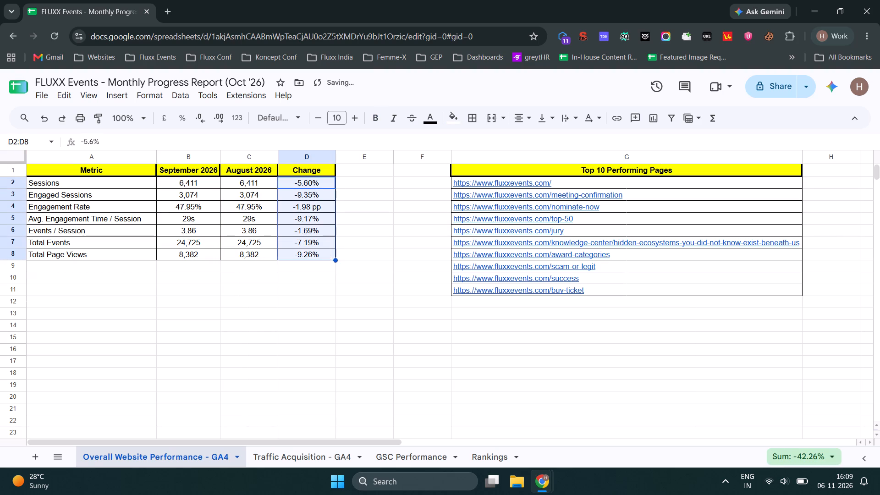
left_click_drag(182, 181, 200, 253)
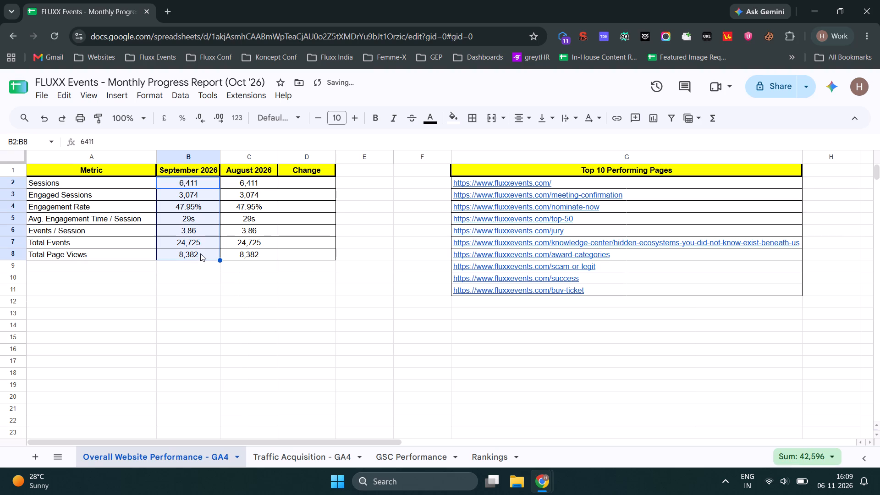
key("Delete")
Change the header date in B1 to 1 October 2026.
double_click(177, 176)
double_click(184, 171)
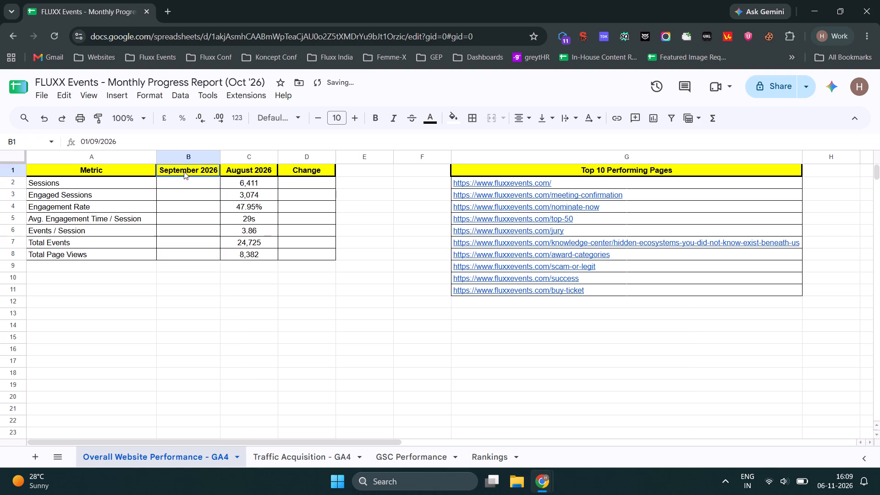
left_click(240, 184)
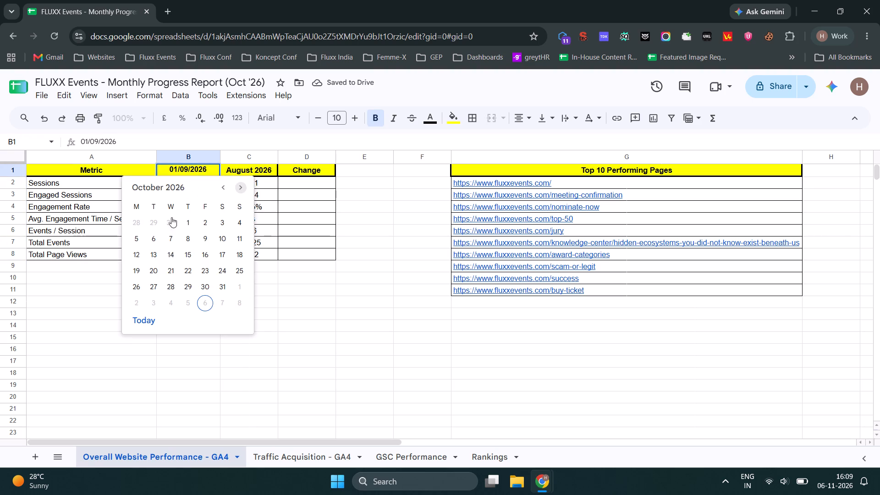
left_click(189, 222)
left_click(307, 204)
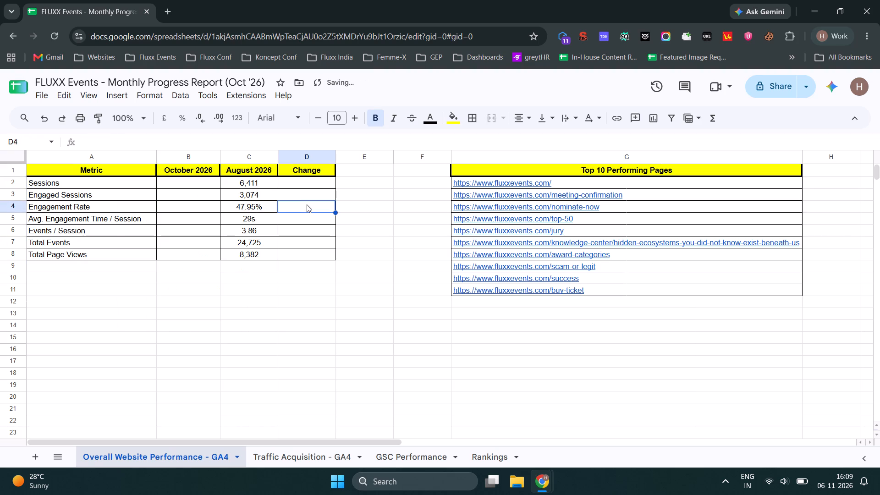
Enter 6112 as the October 2026 Sessions value in B2, taken from the Analytics traffic acquisition totals.
left_click(202, 183)
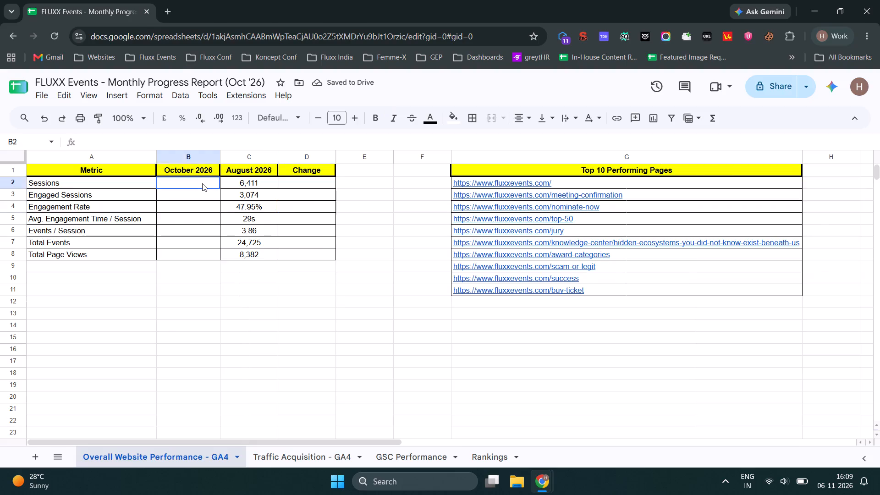
key("alt+Tab")
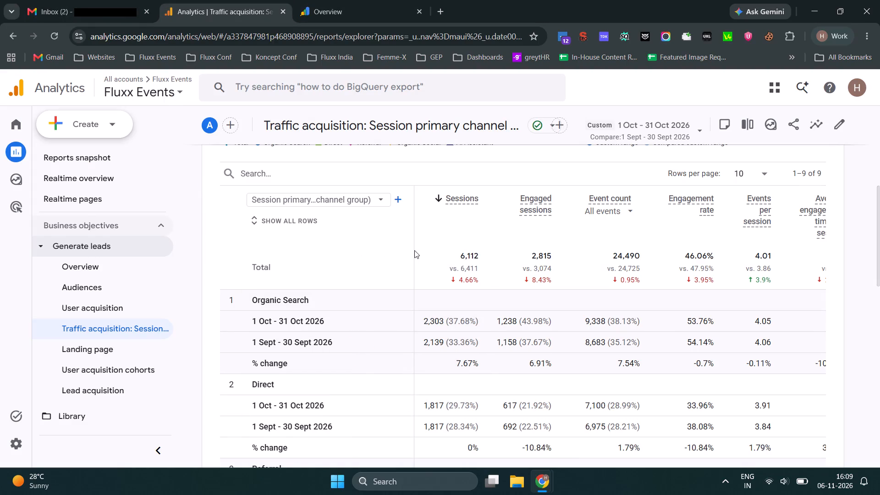
key("alt+Tab")
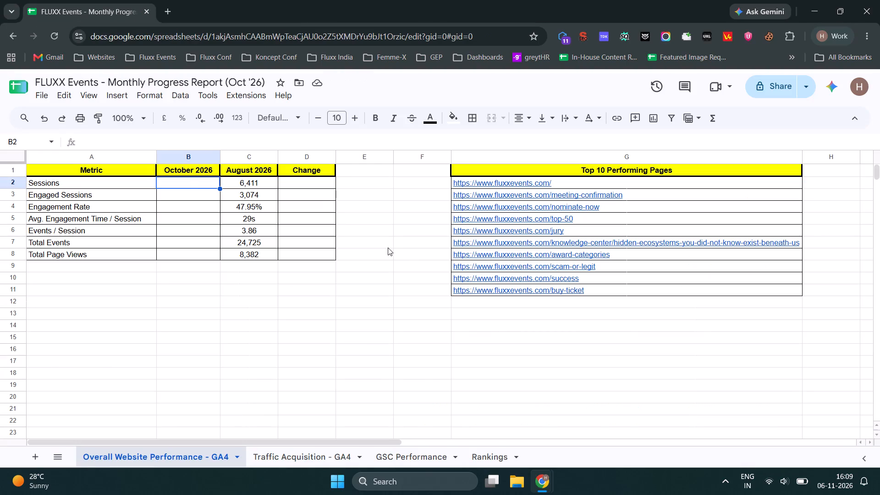
type("6112")
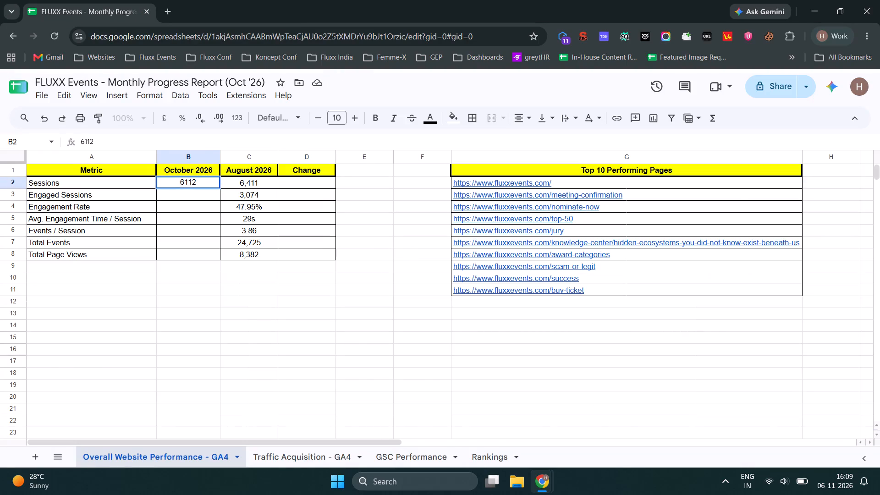
key("Left")
key("Left")
key("Right")
key("Right")
key("Right")
key("Left")
key("Down")
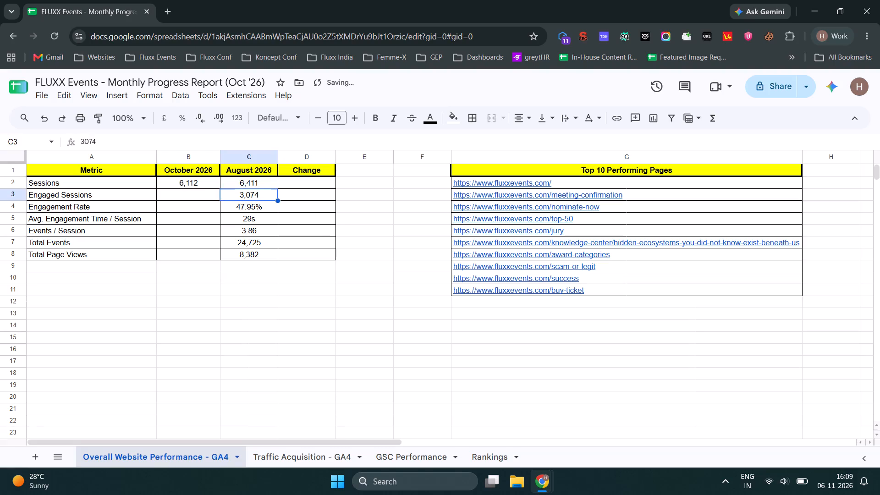
key("Left")
Copy the total engaged sessions, 2,815, from the Analytics report into October's Engaged Sessions cell B3 as plain text.
key("alt+Tab")
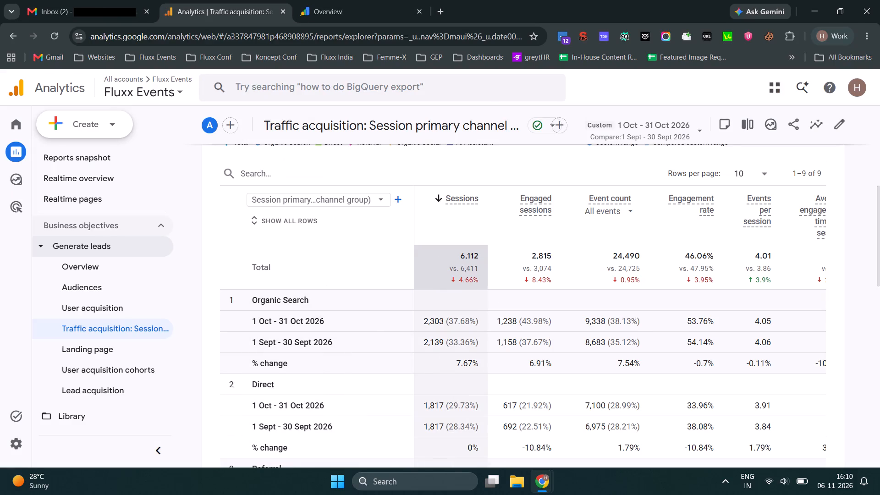
key("alt+Tab")
key("alt+Tab")
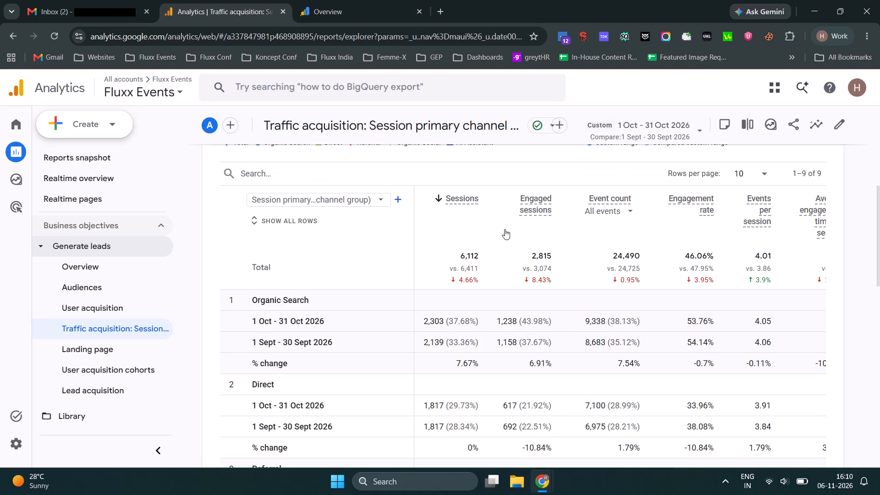
double_click(541, 255)
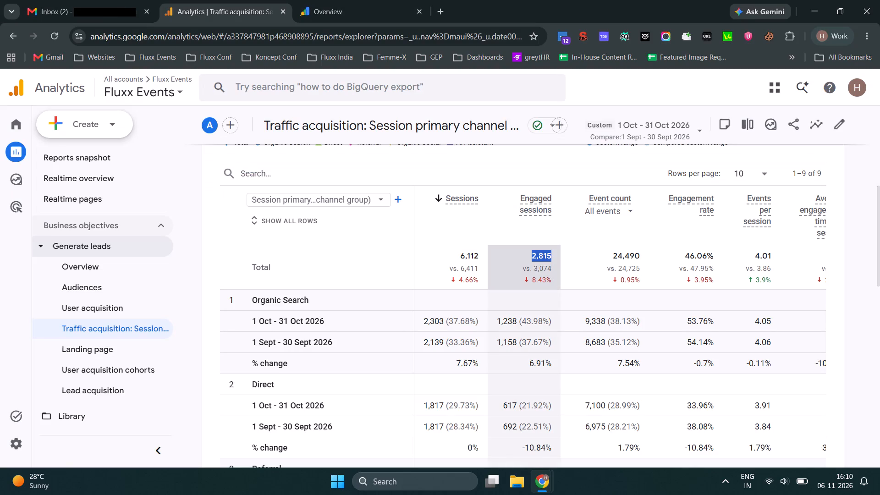
key("ctrl+c")
key("alt+Tab")
key("ctrl+shift+v")
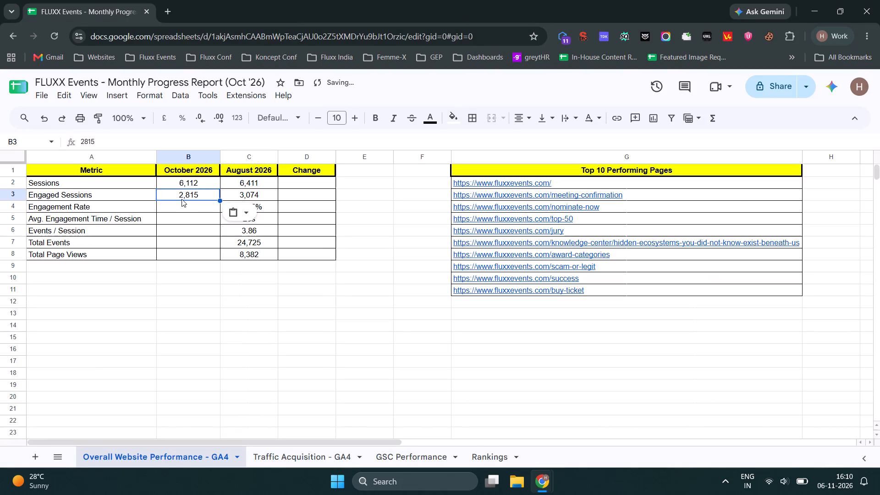
Copy the total engagement rate, 46.06%, from the Analytics report into October's Engagement Rate cell B4 as plain text.
key("Down")
key("alt+Tab")
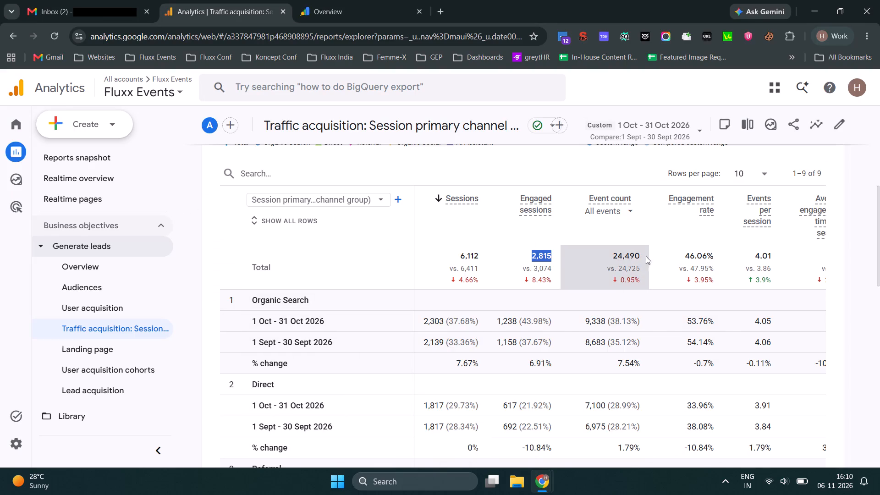
double_click(699, 255)
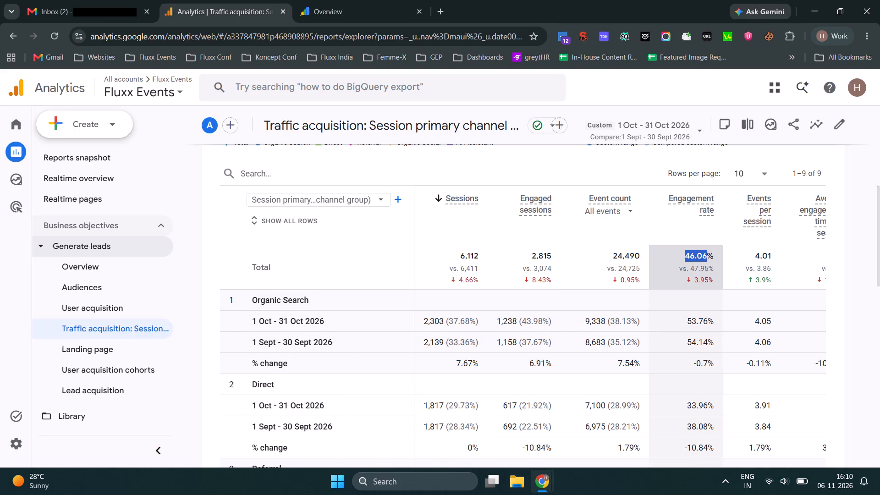
triple_click(699, 255)
key("ctrl+c")
key("alt+Tab")
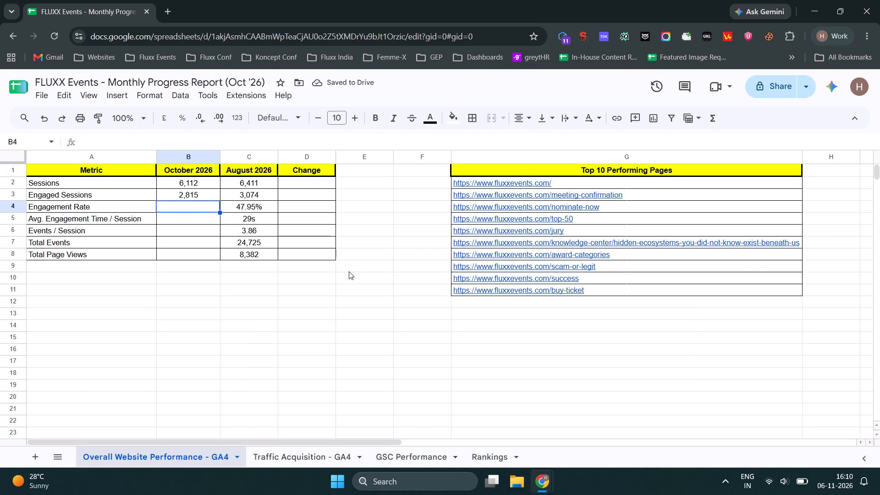
key("ctrl+shift+v")
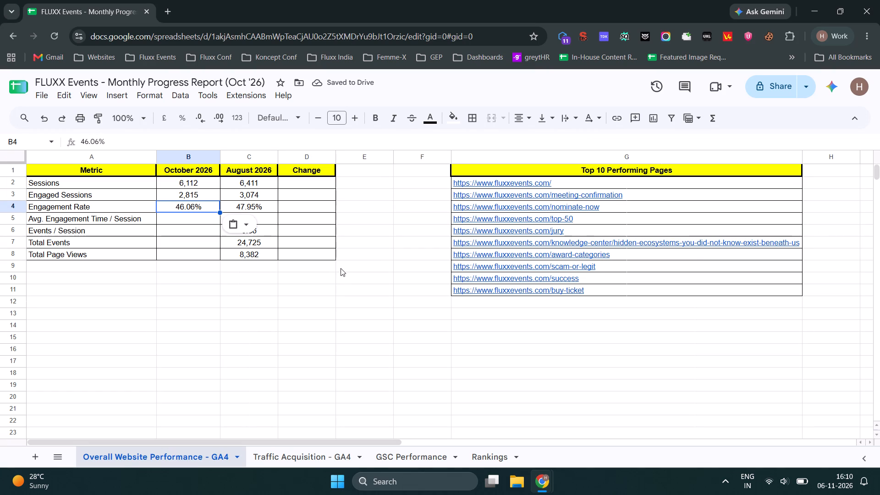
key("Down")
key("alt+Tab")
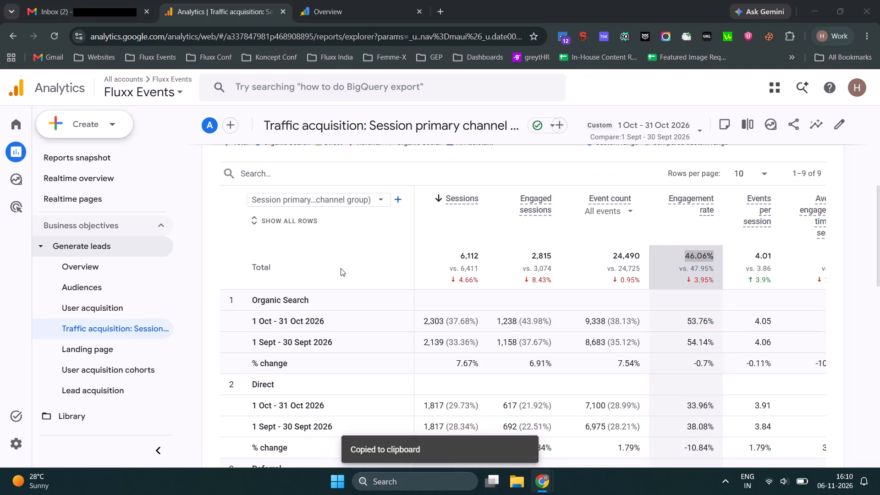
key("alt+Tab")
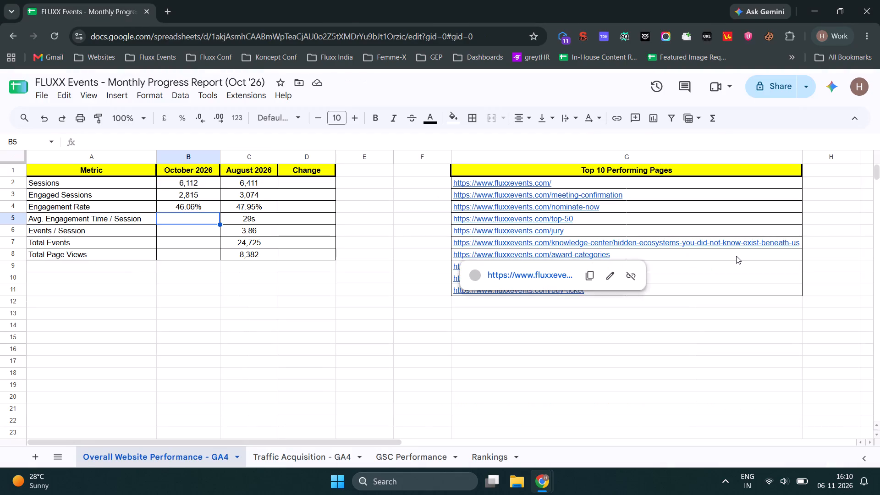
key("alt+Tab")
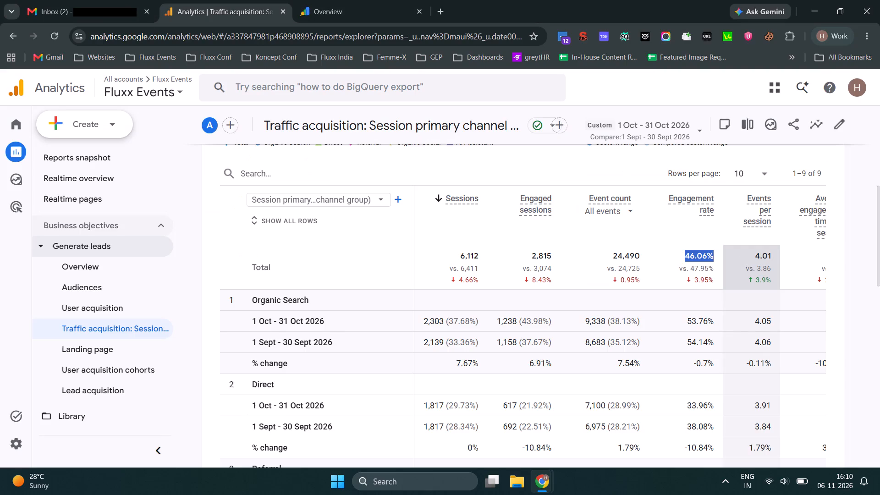
Change the header date in C1 to 1 September 2026 and fit column C's width to its contents.
key("alt+Tab")
double_click(248, 168)
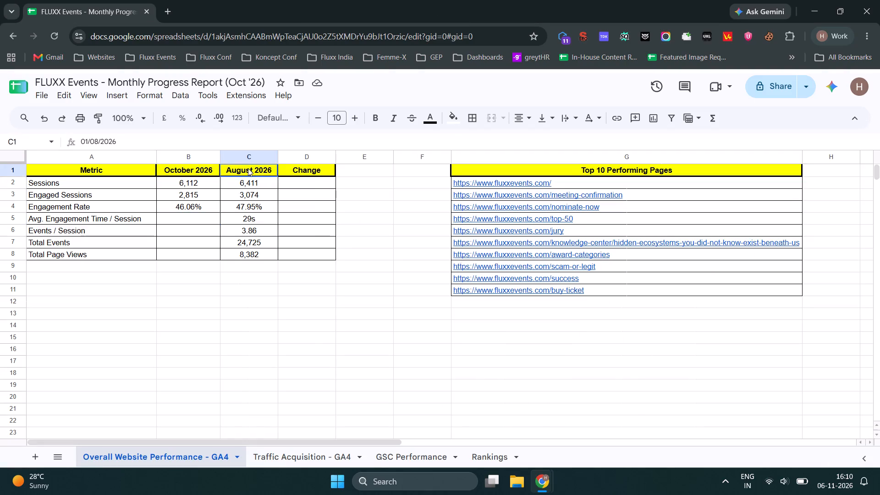
left_click(298, 191)
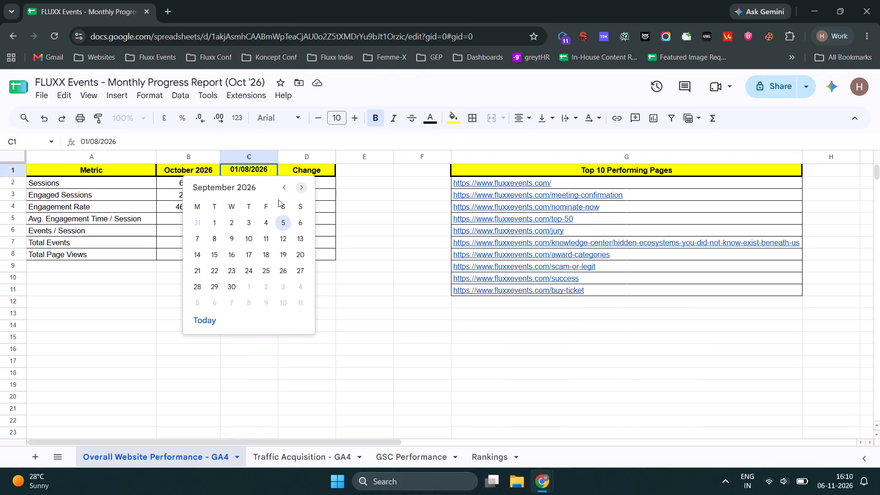
left_click(218, 223)
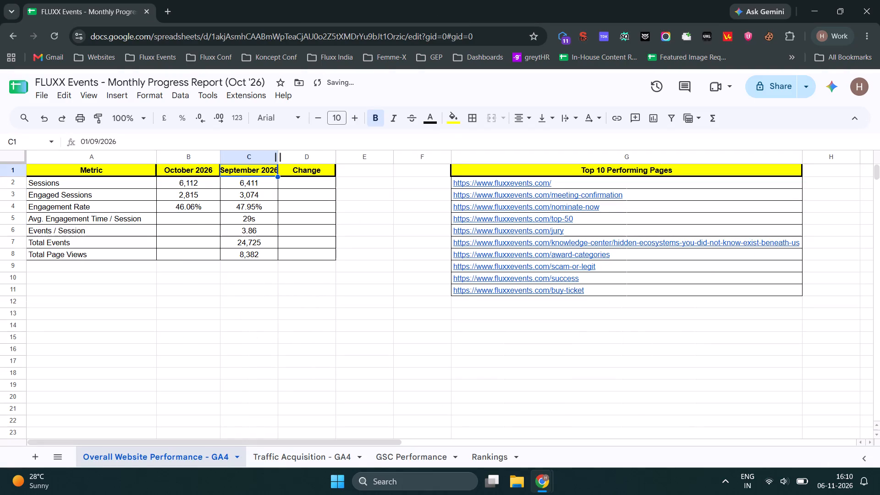
double_click(280, 161)
left_click(311, 285)
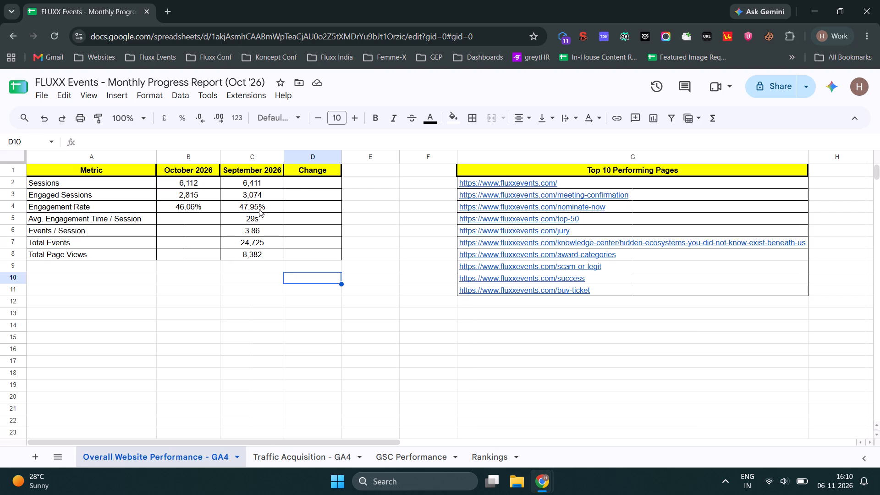
Enter -4.66% in the Sessions row of the Change column, copying the percentage from the Analytics report's total sessions.
left_click(295, 184)
key("alt+Tab")
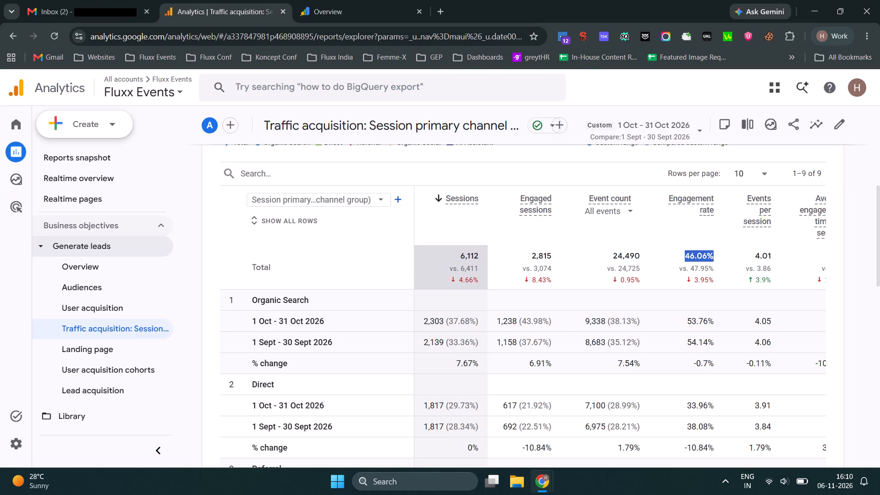
double_click(465, 280)
left_click_drag(478, 280, 459, 280)
key("ctrl+c")
key("alt+Tab")
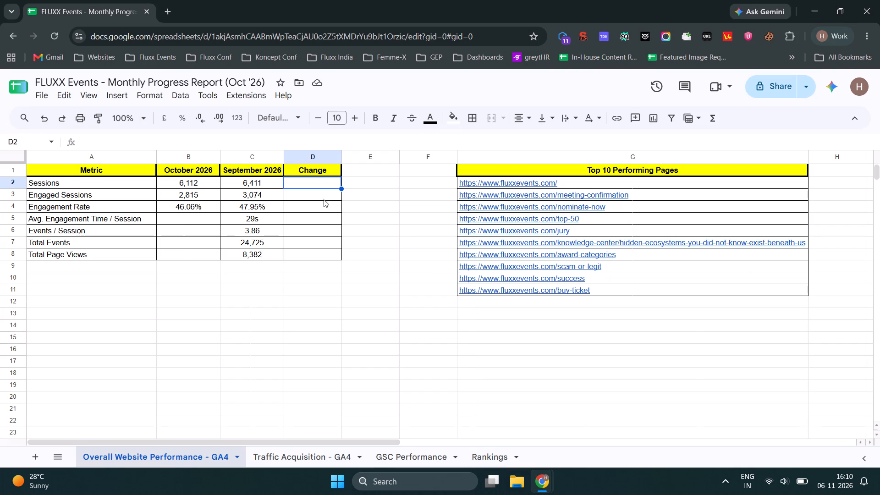
key("minus")
key("ctrl+shift+v")
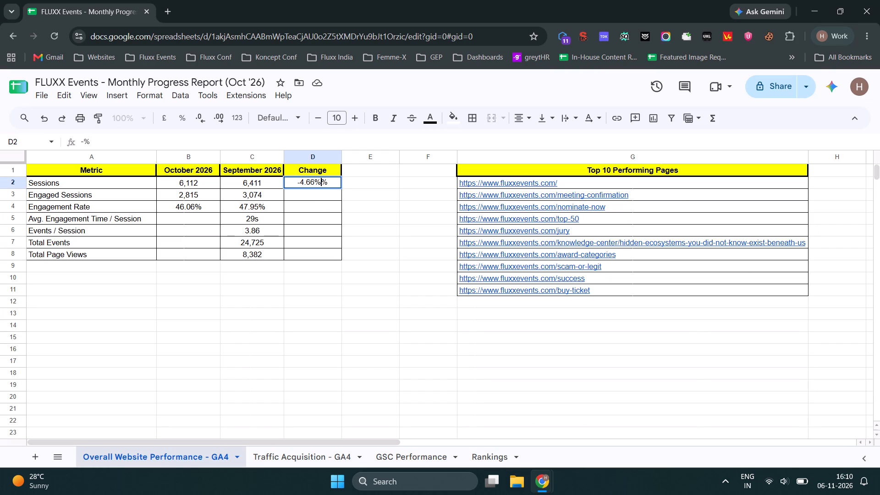
key("Return")
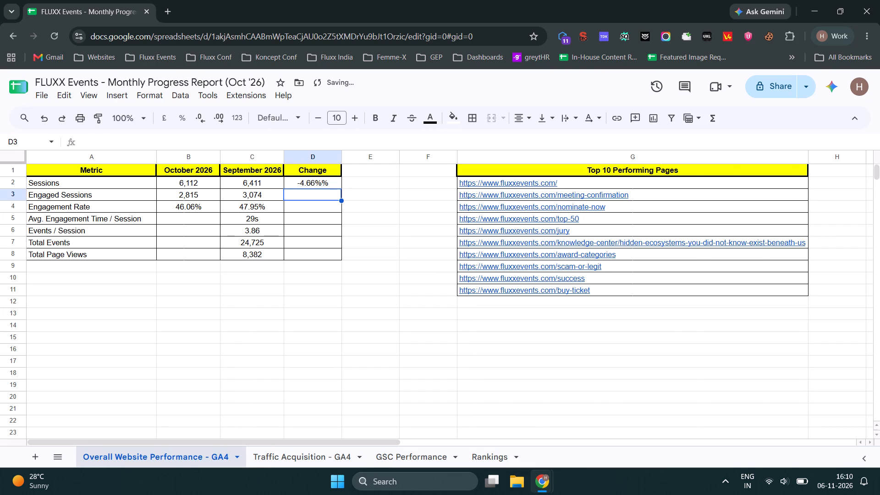
key("alt+Tab")
key("alt+Tab")
double_click(324, 181)
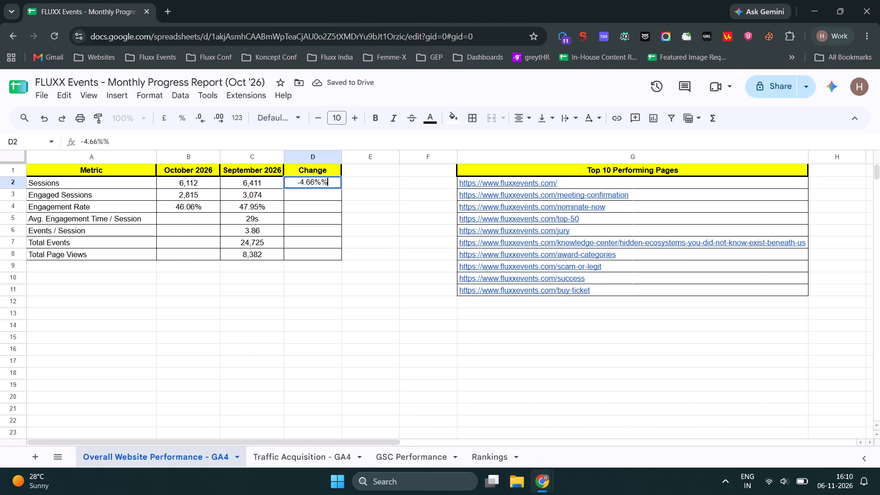
key("BackSpace")
key("Return")
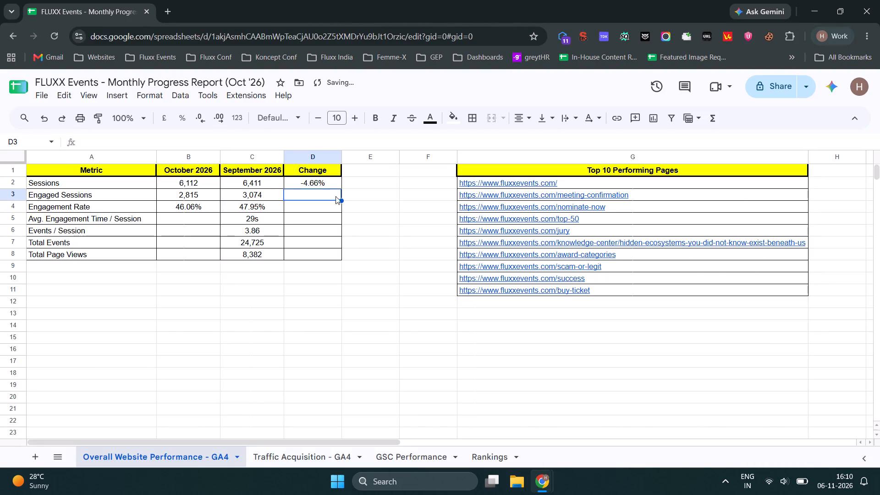
Enter -8.43% in the Engaged Sessions row of the Change column, copying the percentage from the Analytics report's total engaged sessions.
key("alt+Tab")
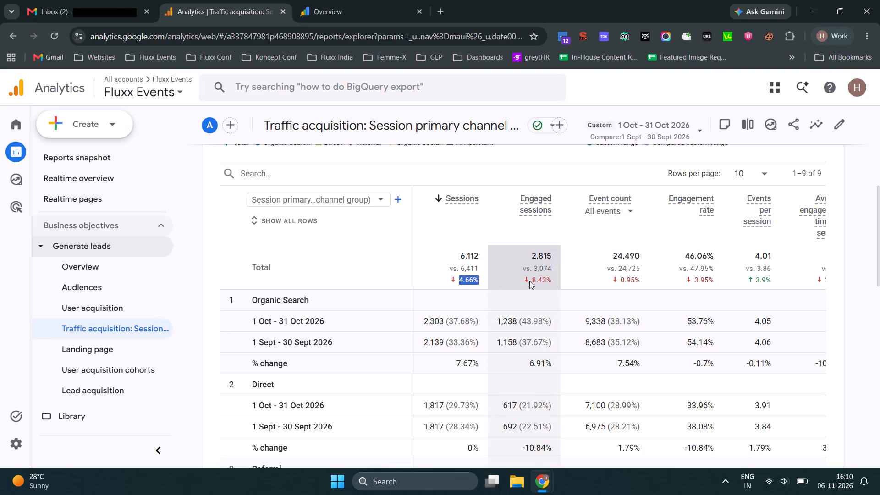
left_click_drag(532, 280, 554, 281)
key("ctrl+c")
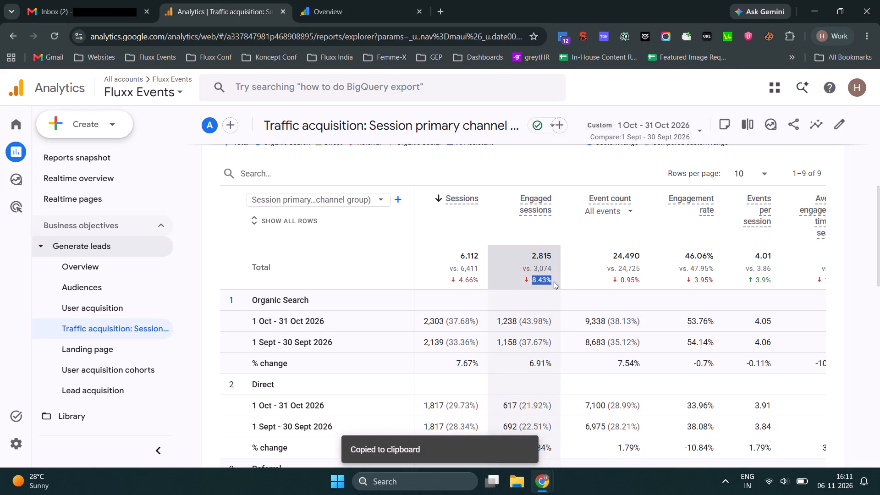
key("alt+Tab")
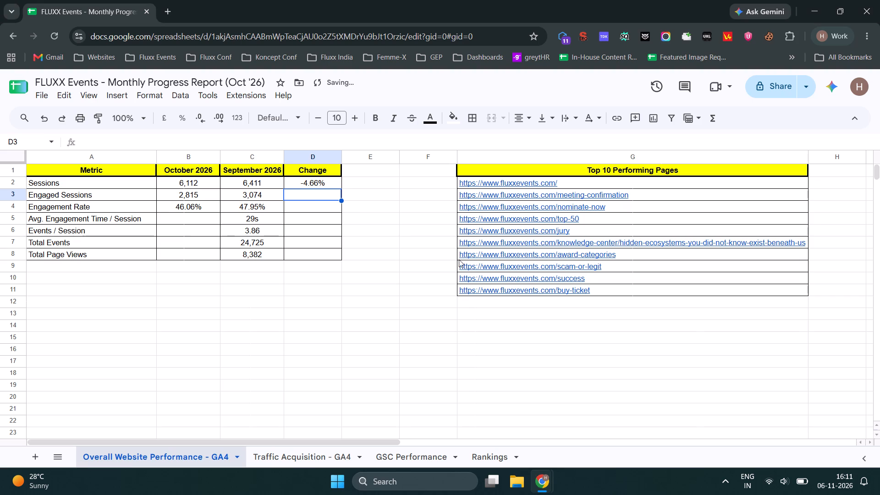
double_click(319, 196)
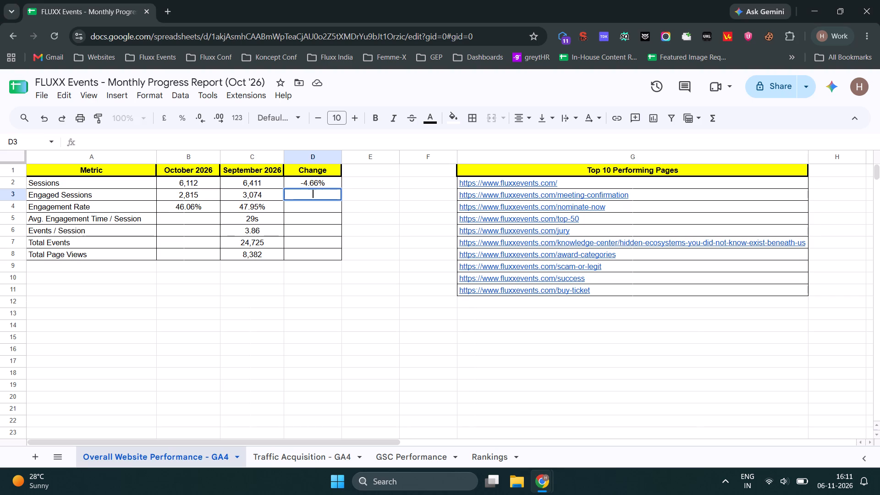
key("minus")
key("ctrl+shift+v")
key("Return")
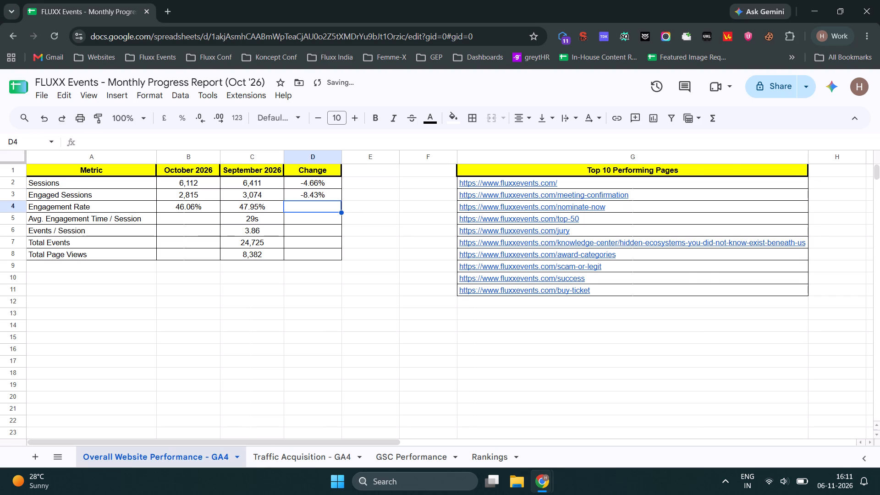
Enter 29s as October's Avg. Engagement Time / Session in cell B5, taken from the Analytics report's total row.
key("alt+Tab")
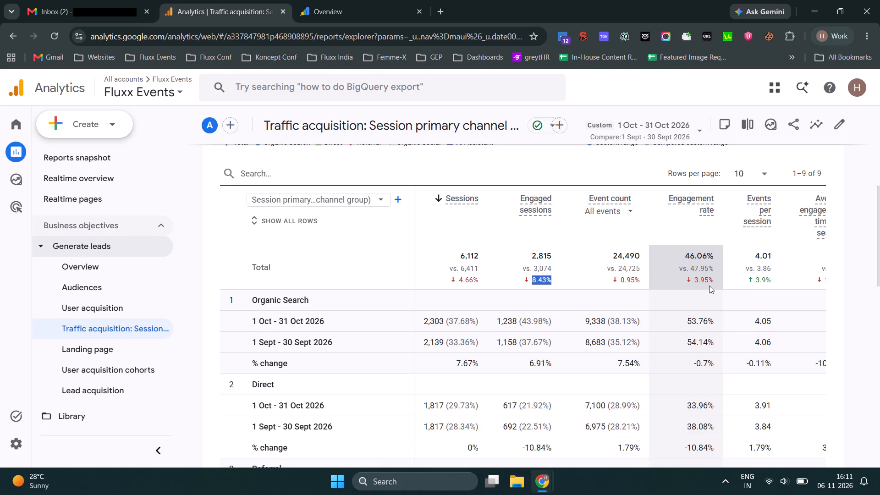
key("alt+Tab")
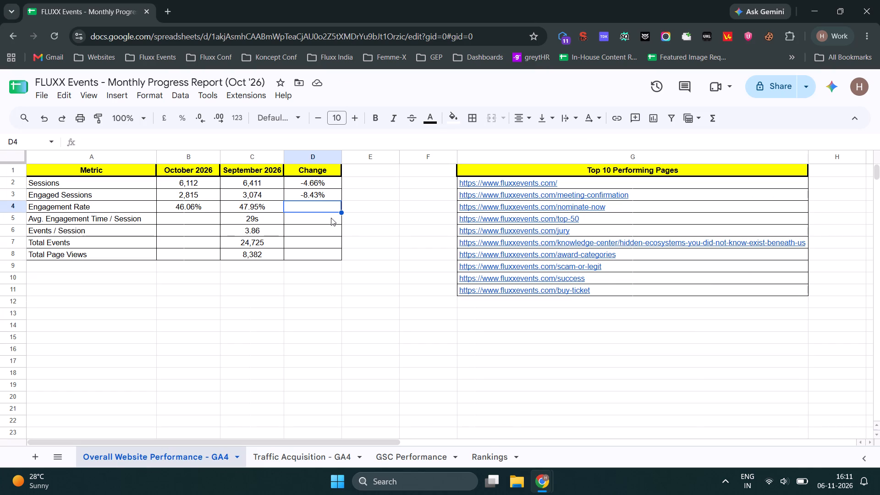
left_click(190, 220)
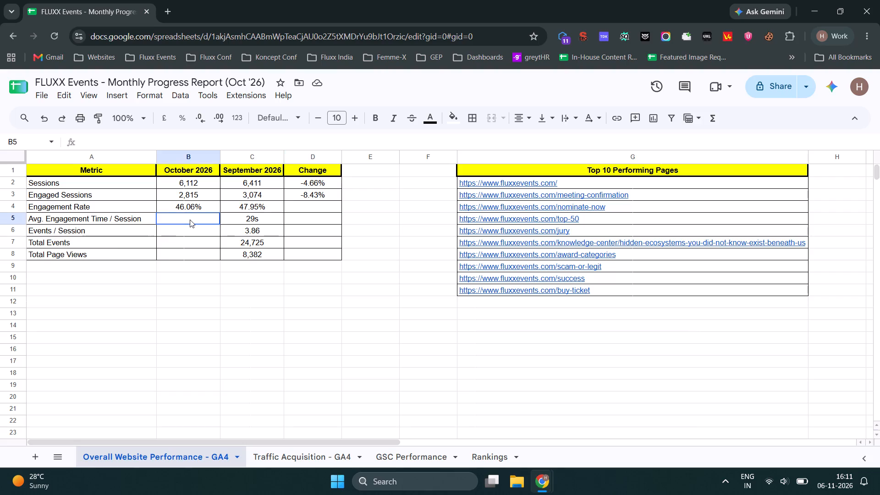
key("alt+Tab")
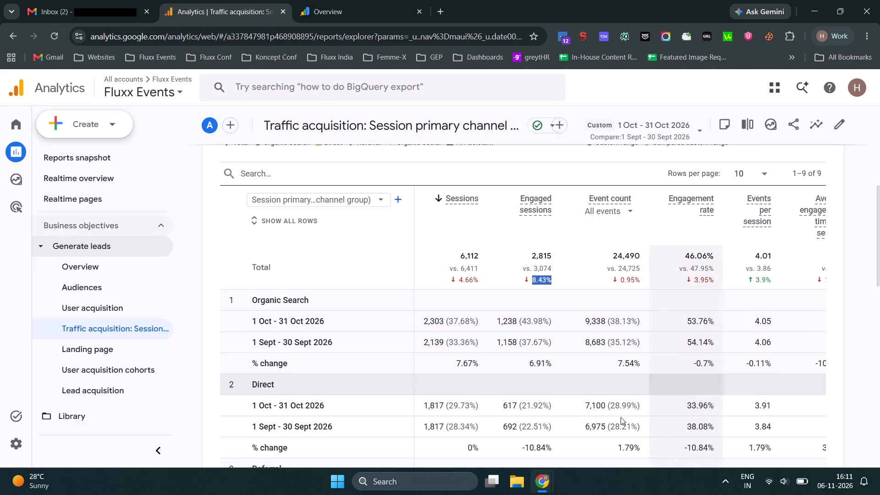
scroll(853, 300, "down", 20)
scroll(853, 300, "down", 1)
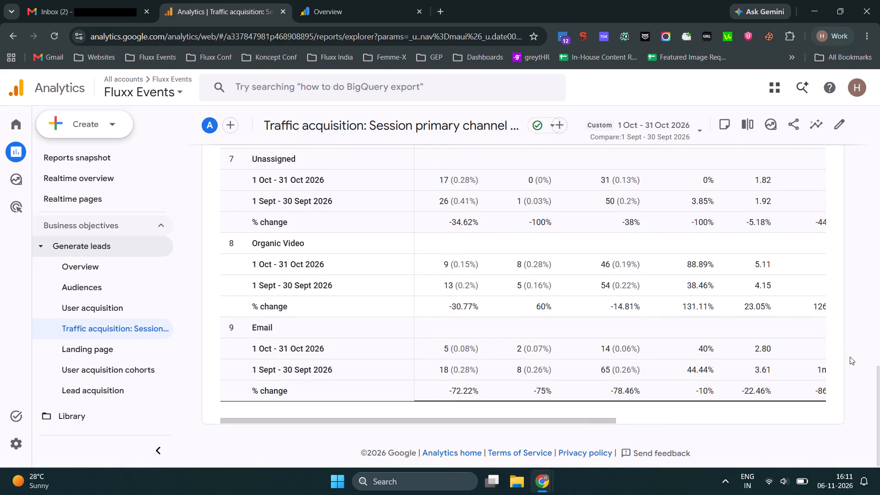
left_click_drag(589, 421, 686, 418)
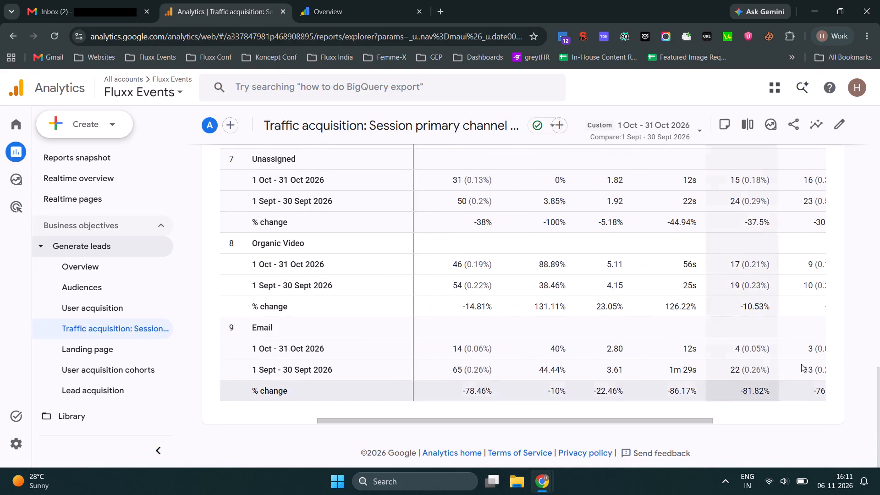
scroll(825, 348, "up", 19)
scroll(777, 346, "down", 5)
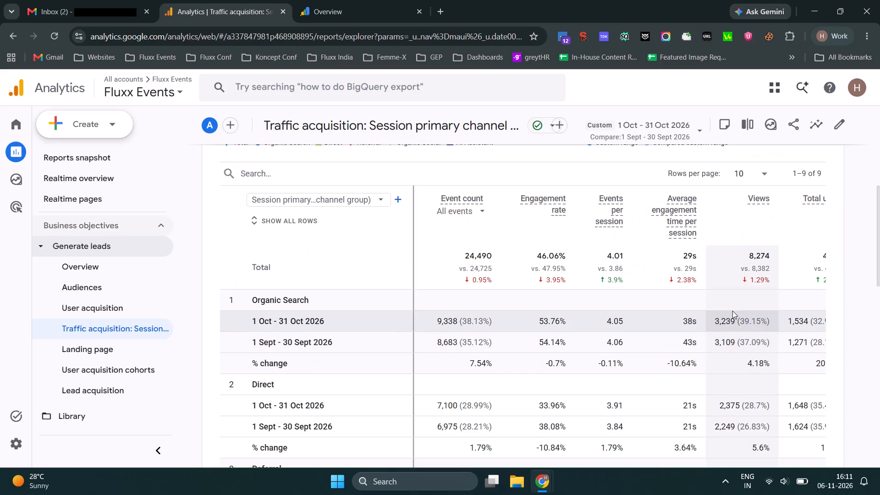
scroll(682, 243, "down", 6)
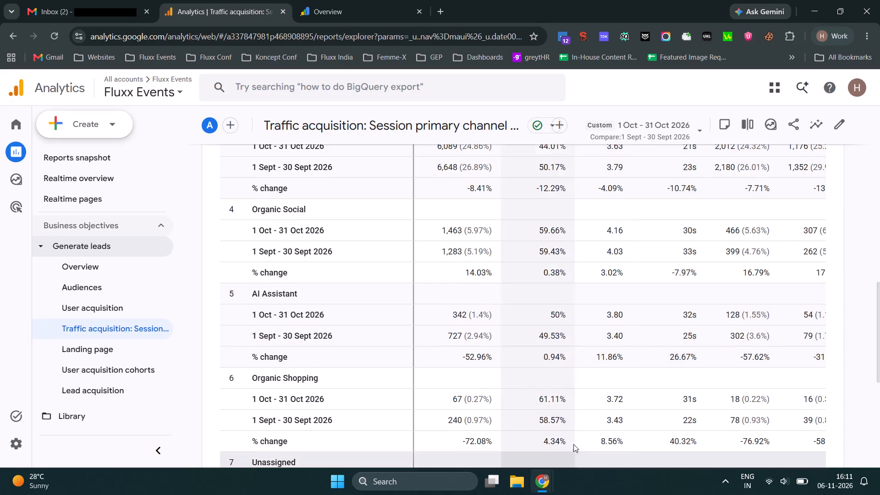
scroll(577, 431, "down", 9)
left_click_drag(594, 419, 819, 425)
scroll(671, 322, "up", 6)
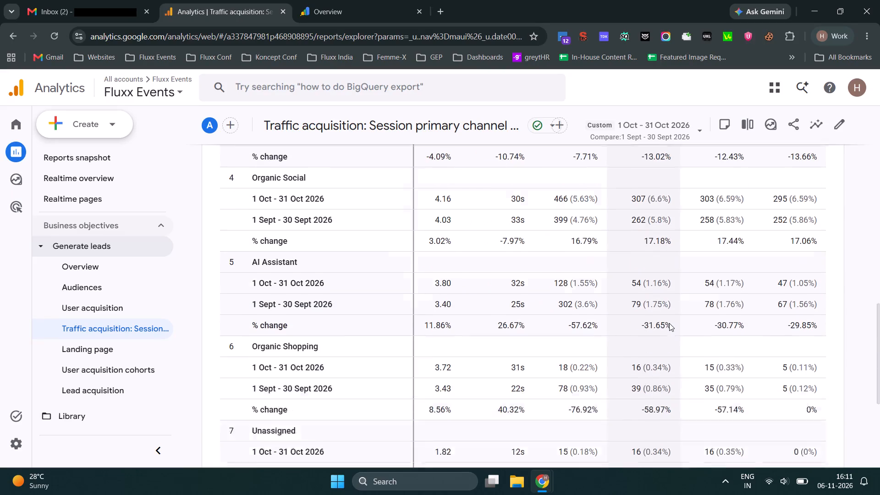
scroll(669, 323, "up", 4)
scroll(576, 330, "up", 4)
scroll(496, 319, "down", 2)
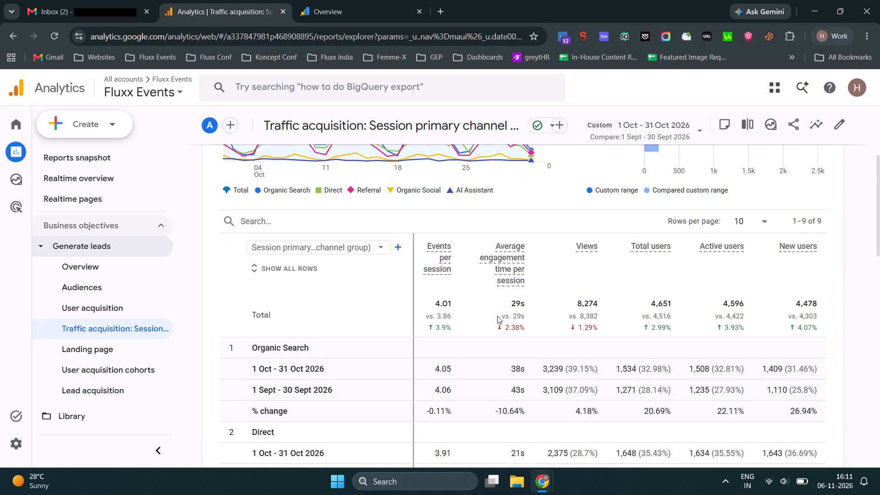
scroll(498, 316, "down", 2)
scroll(498, 316, "up", 1)
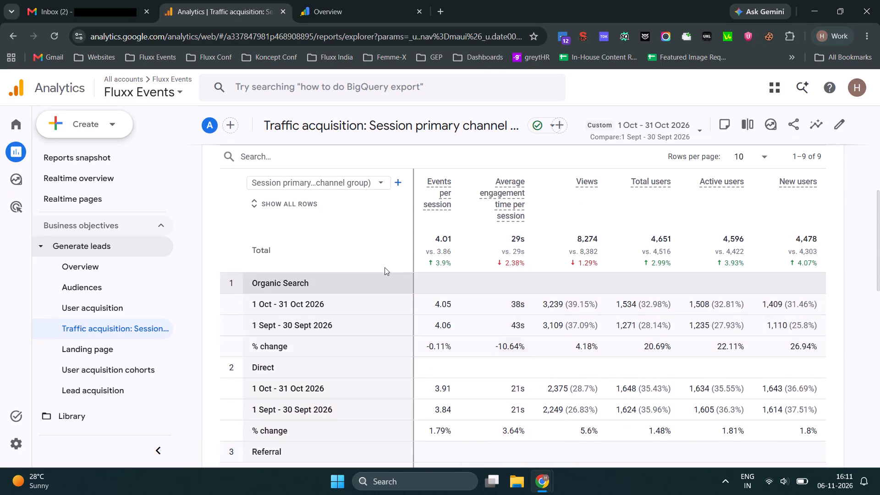
scroll(529, 211, "up", 1)
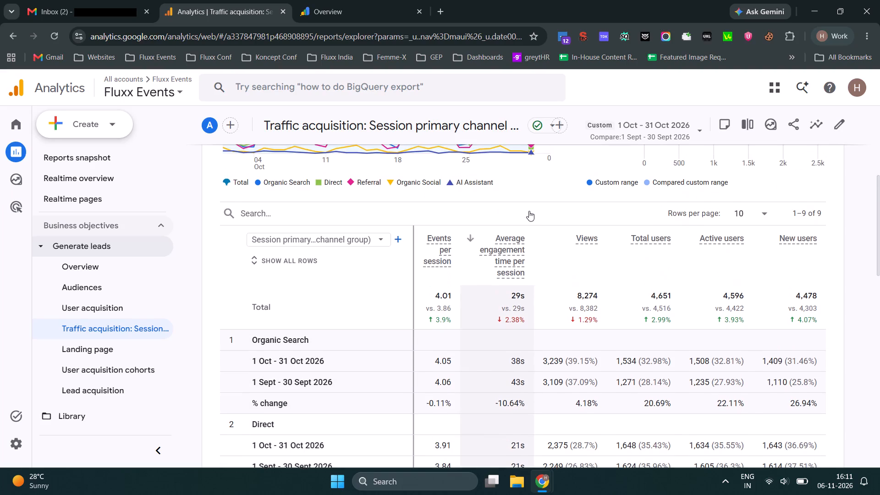
key("alt+Tab")
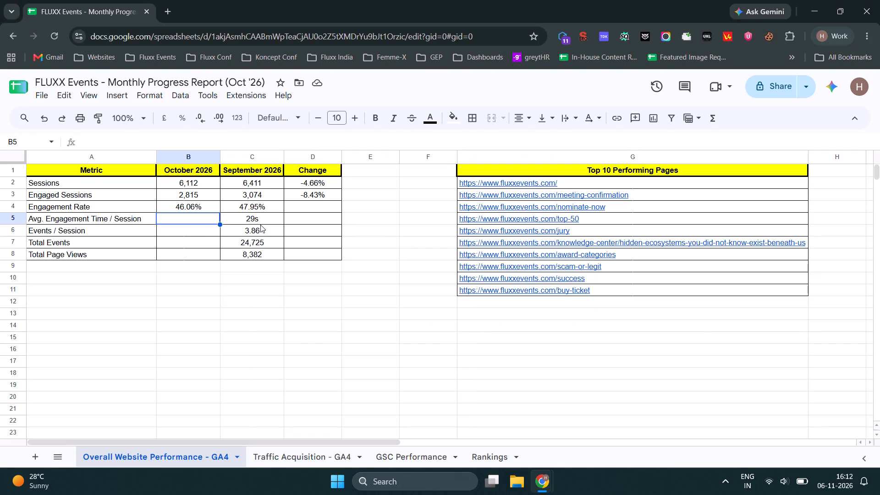
key("alt+Tab")
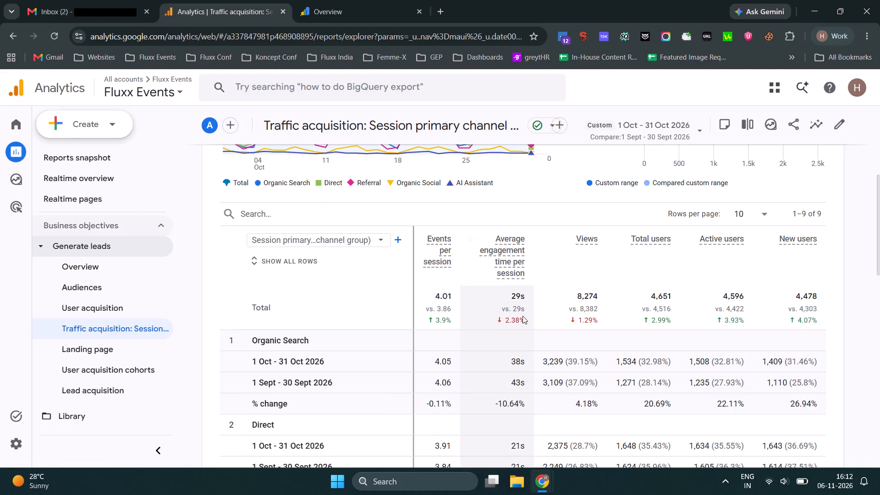
key("alt+Tab")
key("alt+Tab")
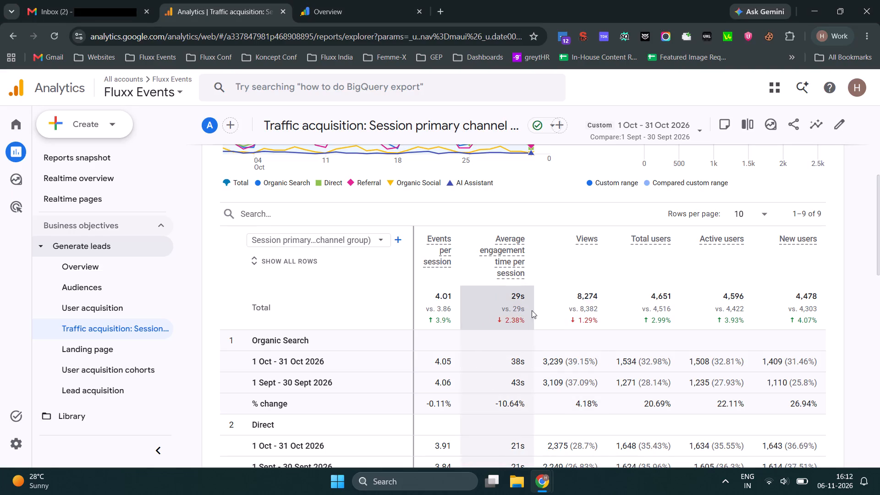
key("alt+Tab")
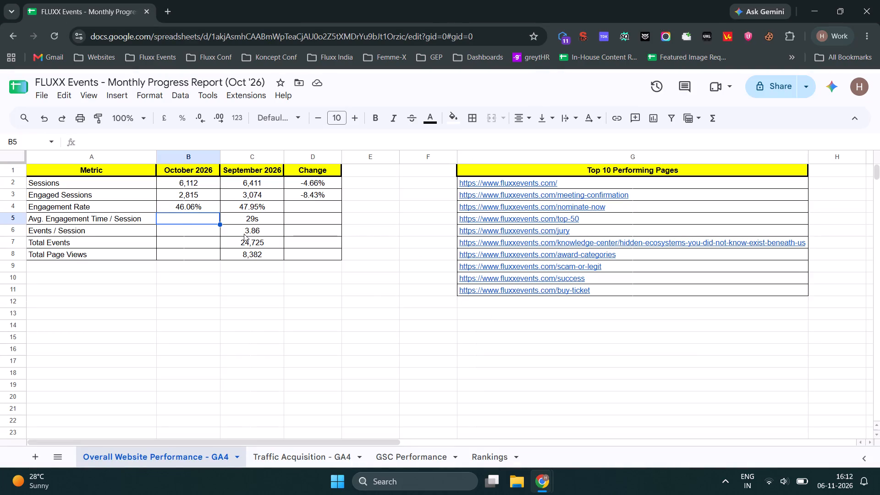
type("29s")
key("Right")
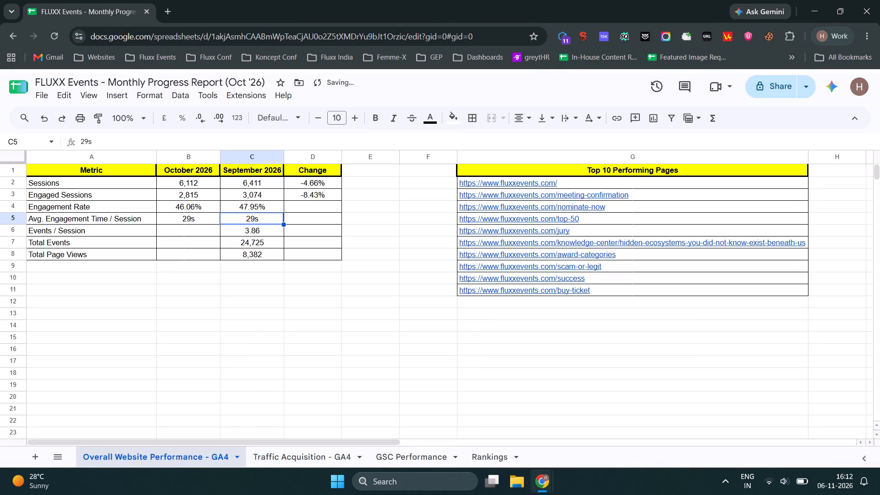
key("Right")
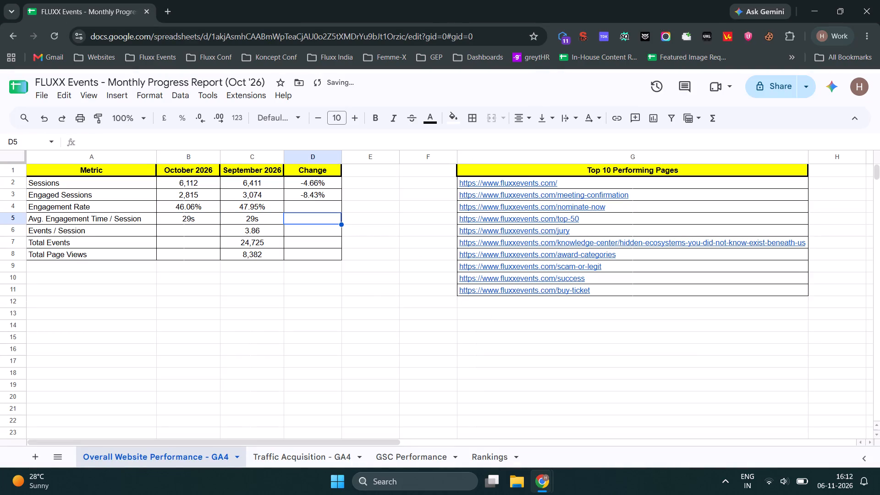
Copy the total events per session, 4.01, from the Analytics report into October's Events / Session cell B6 as plain text.
key("alt+Tab")
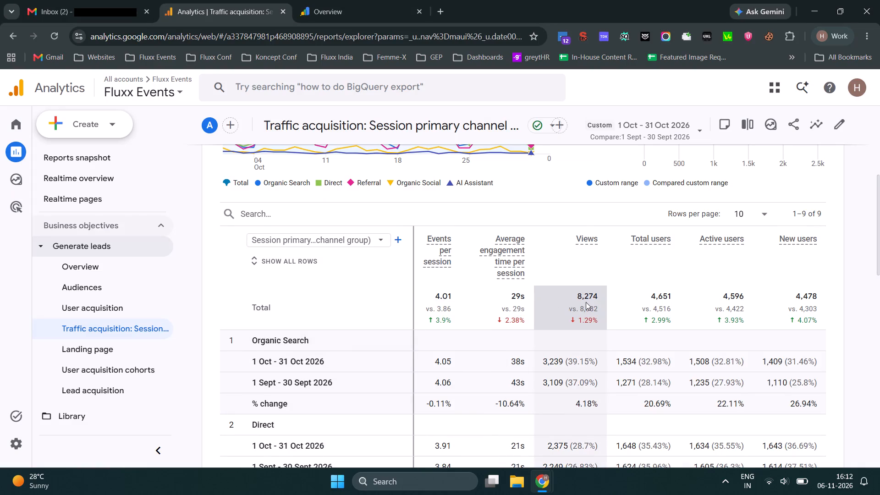
key("alt+Tab")
left_click(200, 234)
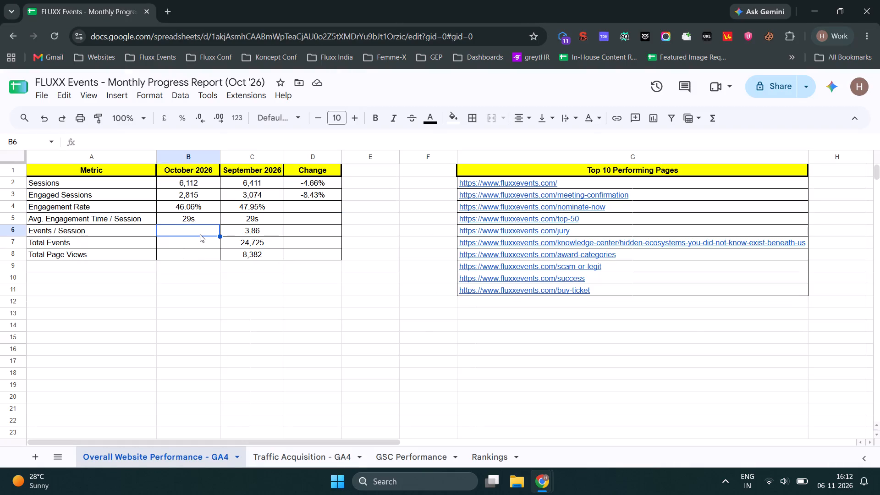
key("alt+Tab")
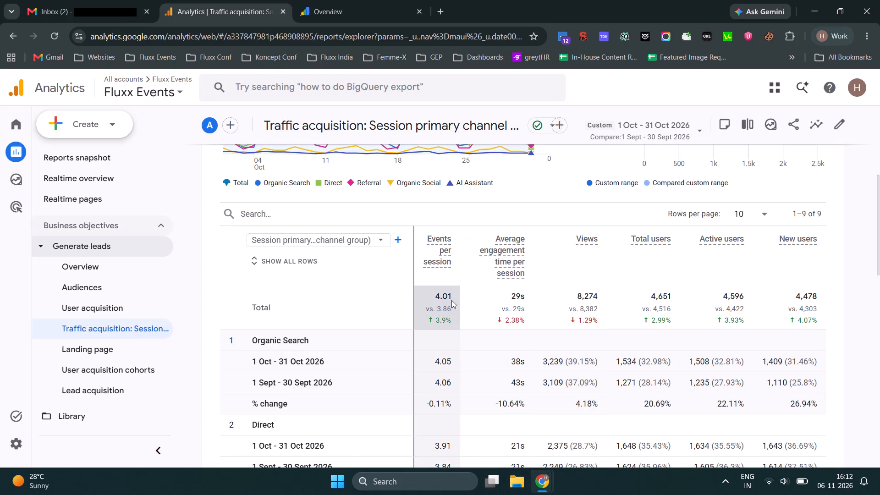
left_click_drag(434, 298, 454, 294)
key("ctrl+c")
key("alt+Tab")
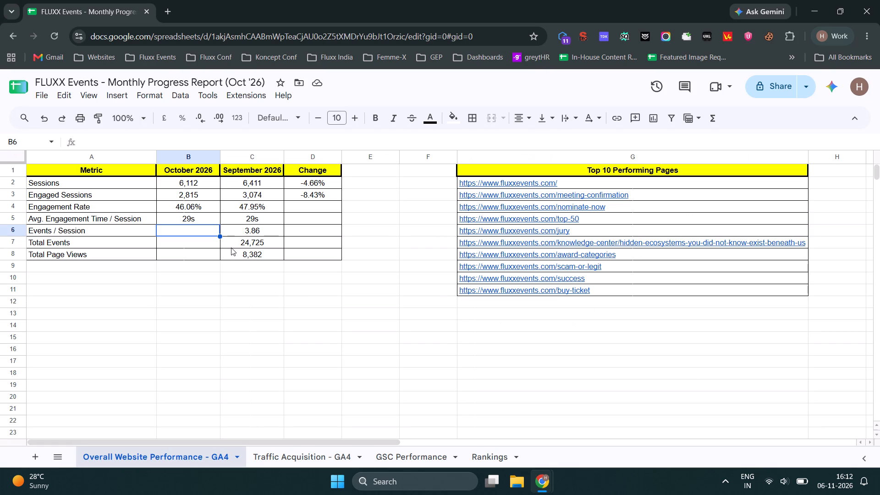
key("ctrl+shift+v")
Copy the 3.9% change in total events per session from Analytics into Change cell D6 as plain text.
key("Right")
key("Right")
key("alt+Tab")
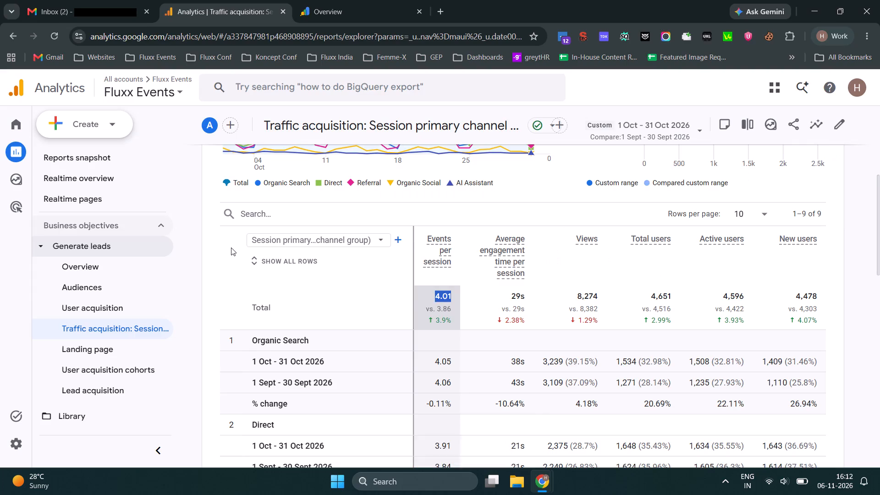
left_click_drag(435, 320, 446, 319)
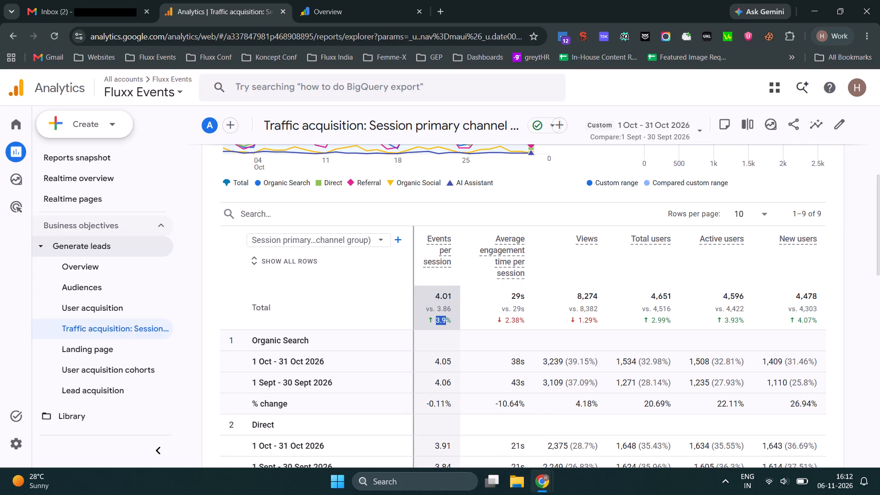
left_click_drag(446, 319, 449, 319)
key("ctrl+c")
key("alt+Tab")
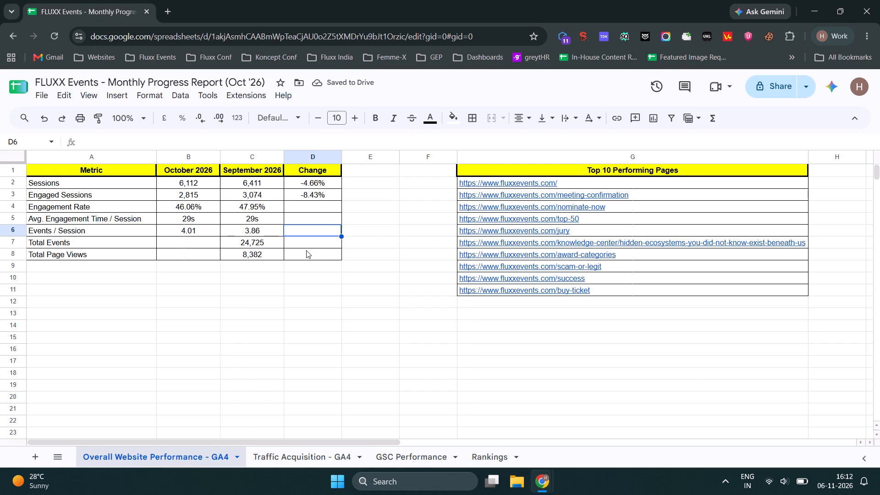
key("ctrl+shift+v")
Copy the total views, 8,274, from the Analytics report into October's Total Page Views cell B8 as plain text.
left_click(182, 240)
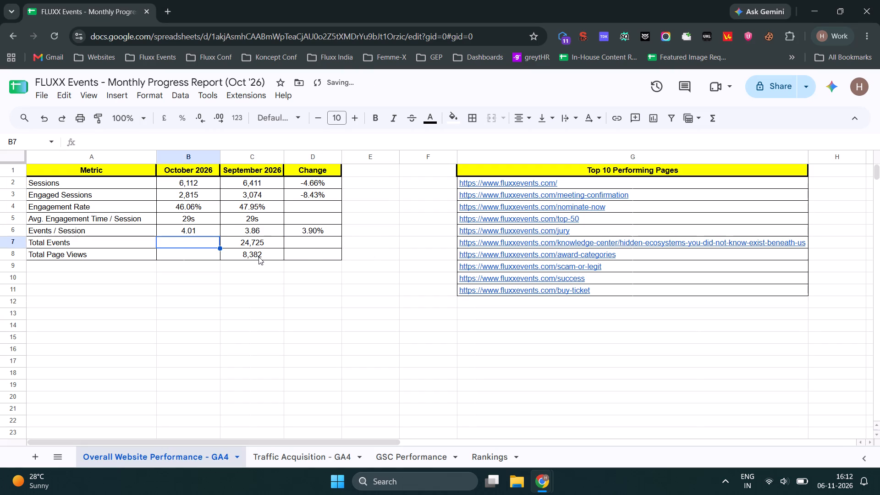
key("alt+Tab")
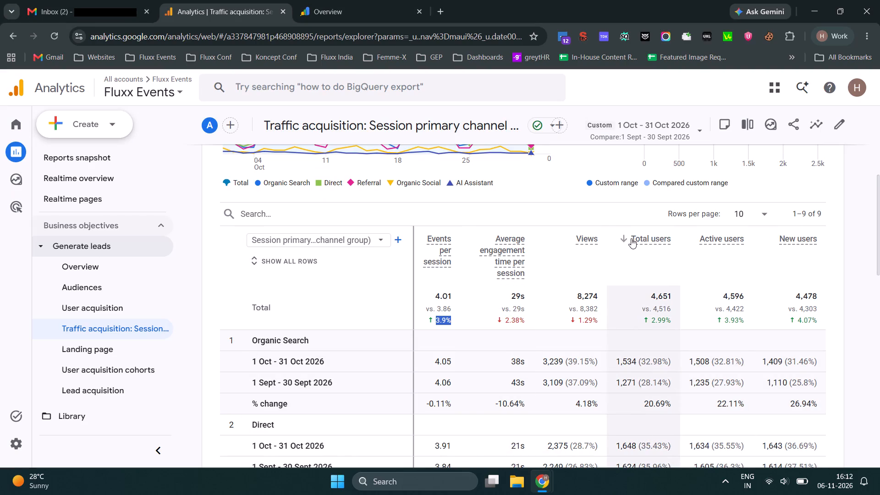
key("alt+Tab")
key("alt+Tab")
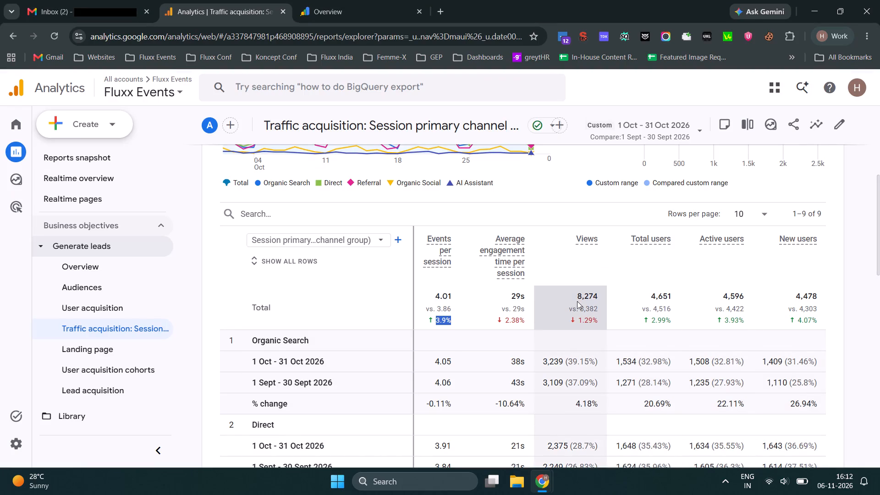
left_click_drag(574, 297, 600, 297)
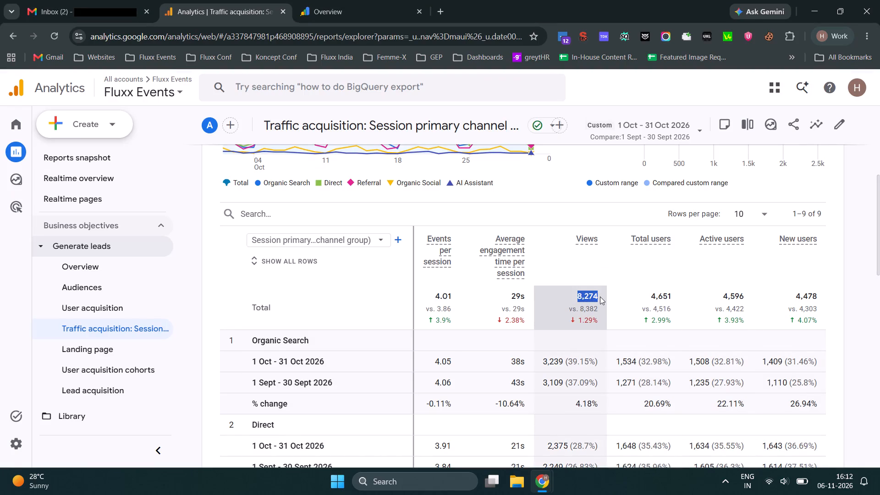
key("ctrl+c")
key("ctrl+c")
key("alt+Tab")
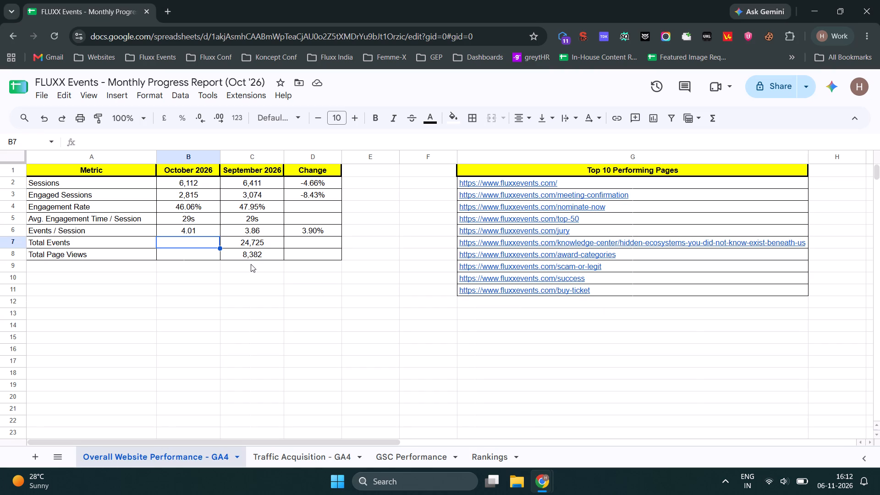
left_click(216, 255)
key("ctrl+shift+v")
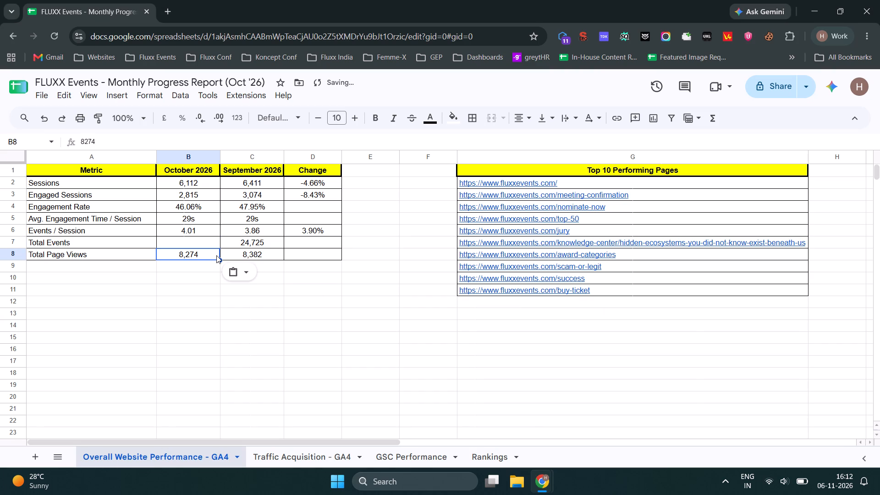
Enter -1.29% in Total Page Views Change cell D8, copying the percentage from the Analytics report's total views.
key("Right")
key("Right")
key("alt+Tab")
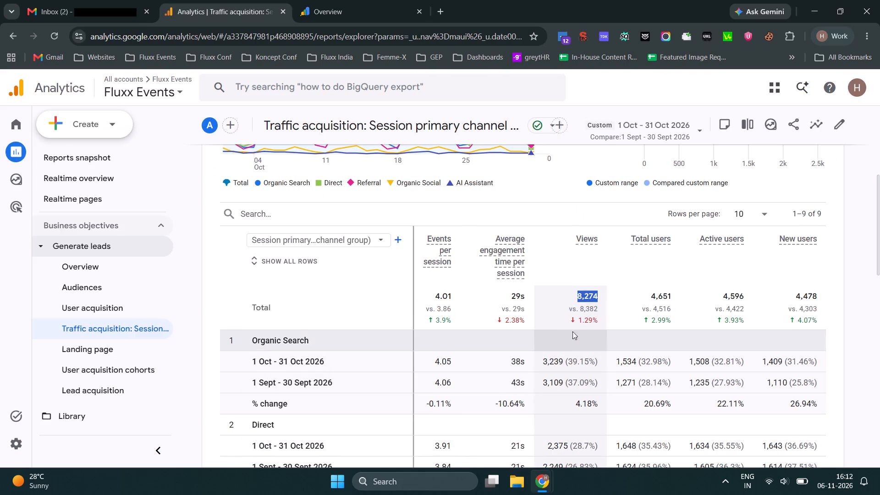
left_click_drag(578, 320, 601, 319)
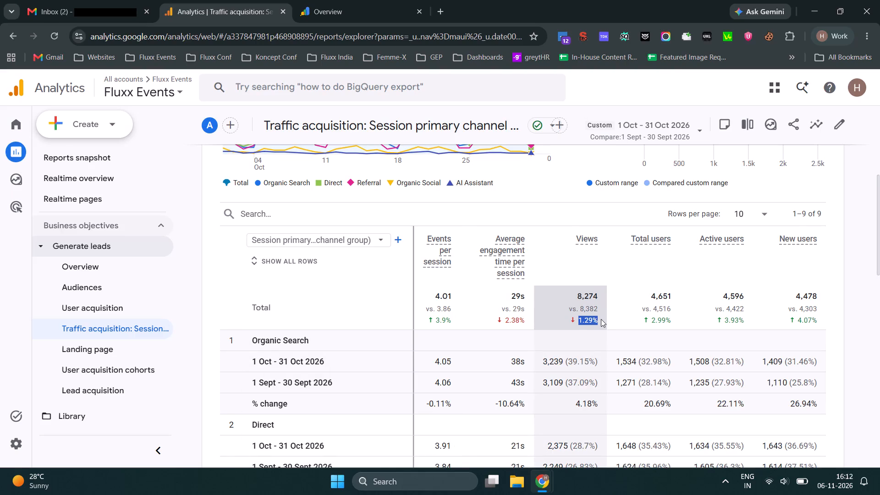
key("ctrl+c")
key("alt+Tab")
key("minus")
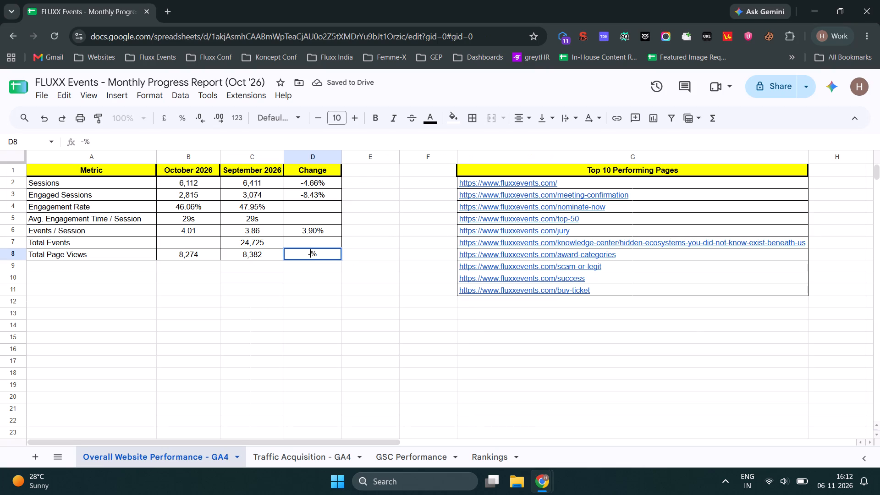
key("ctrl+shift+v")
key("BackSpace")
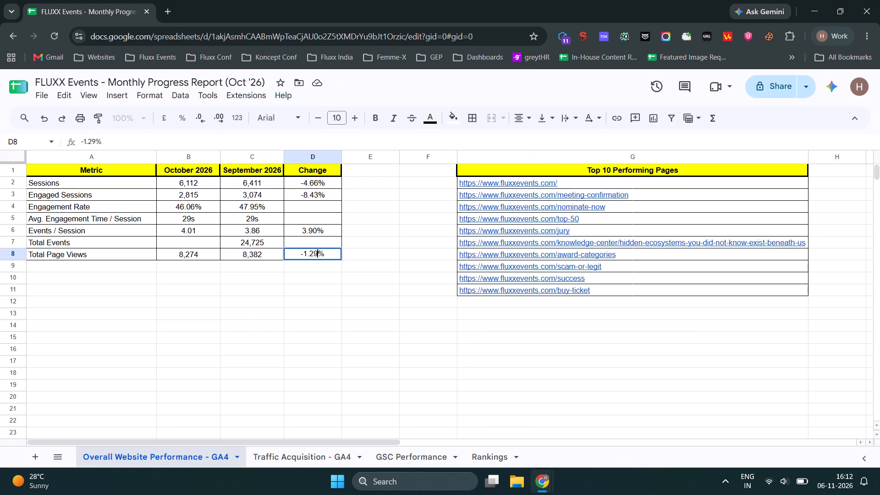
key("Return")
Copy the total event count, 24,490, from the Analytics report into October's Total Events cell B7 as plain text.
key("Up")
key("Up")
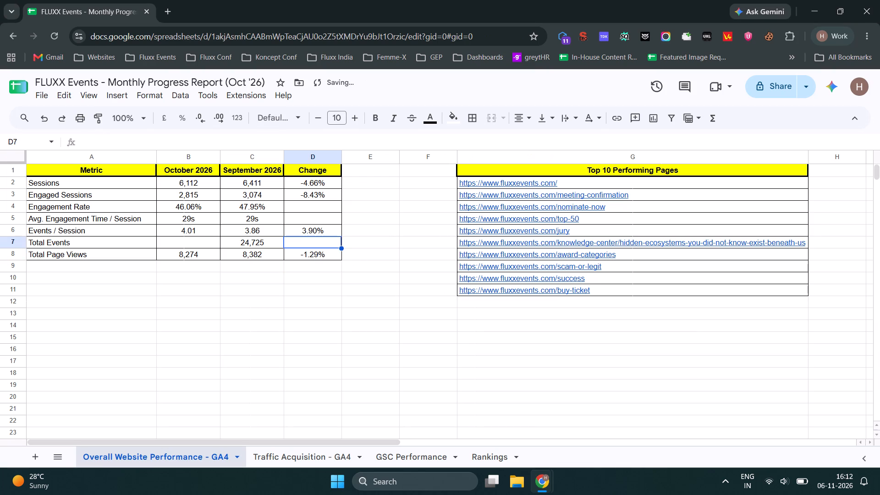
key("Left")
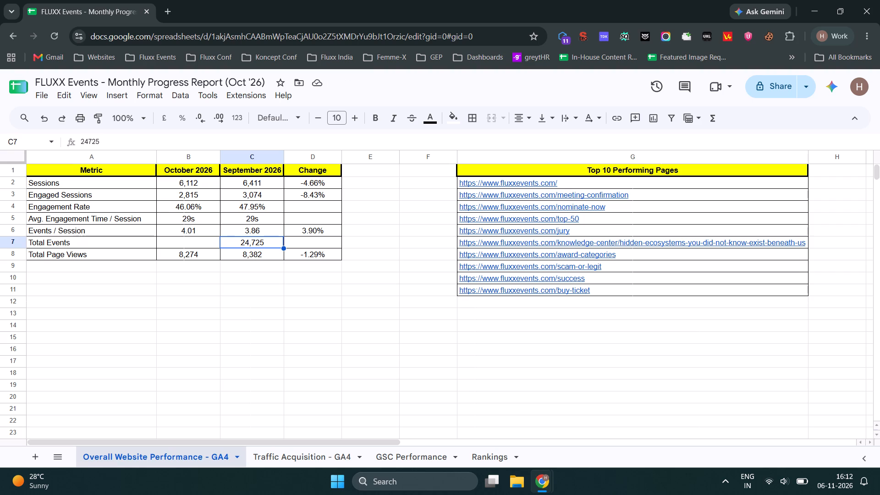
left_click(214, 241)
key("alt+Tab")
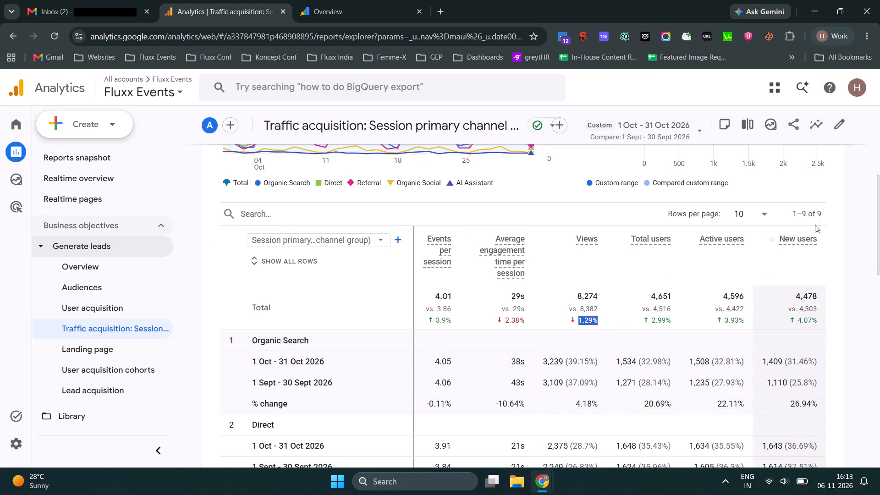
scroll(848, 257, "down", 10)
scroll(723, 443, "down", 6)
left_click_drag(651, 423, 643, 423)
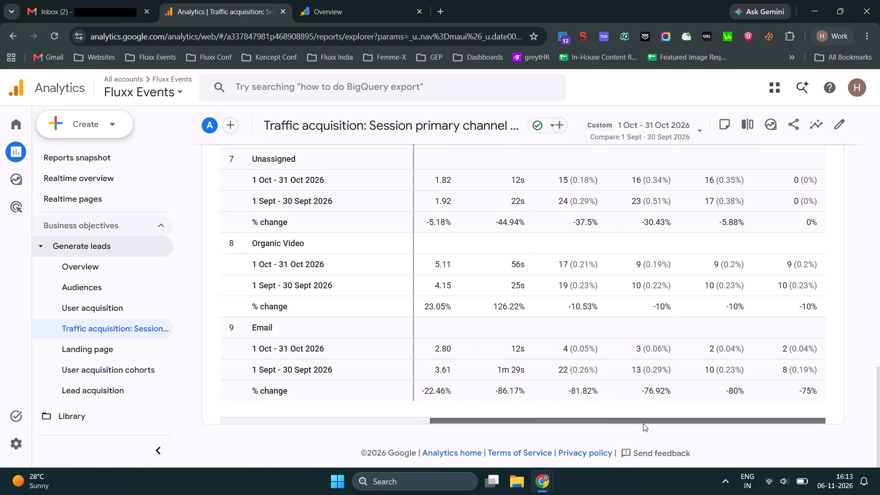
left_click_drag(643, 423, 500, 425)
scroll(588, 351, "up", 13)
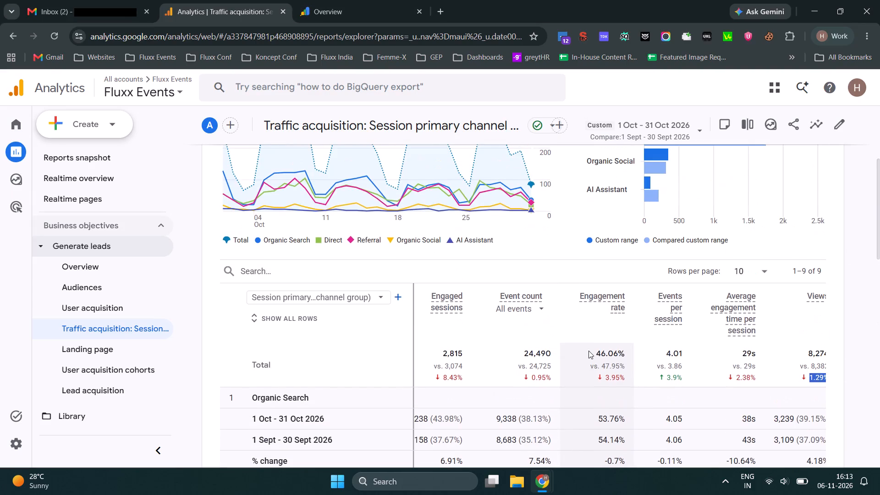
double_click(533, 354)
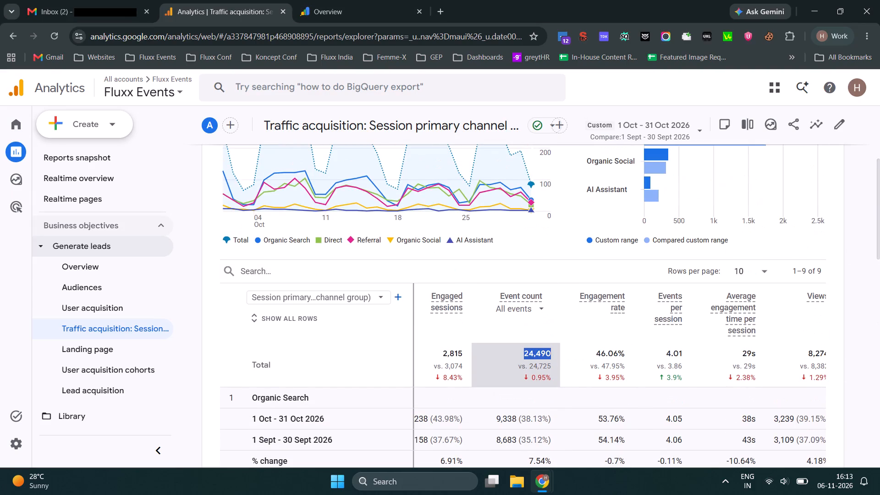
key("ctrl+c")
key("ctrl+c")
key("alt+Tab")
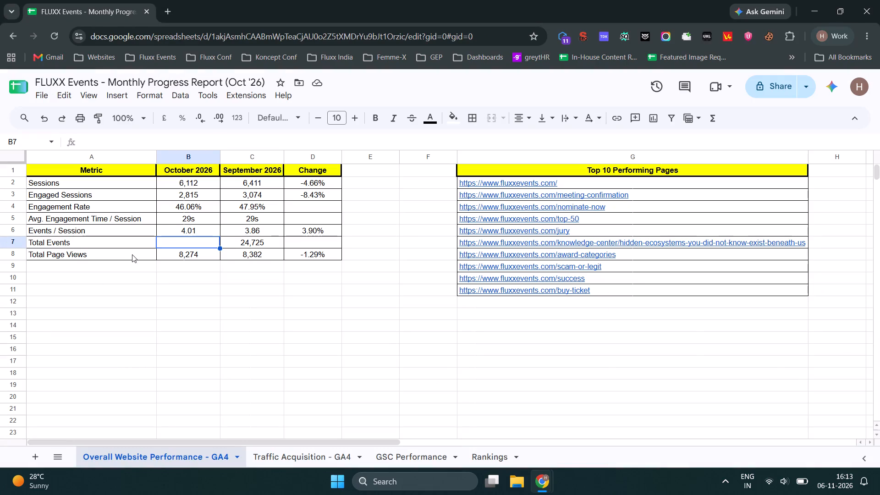
key("ctrl+shift+v")
Enter -0.95% in Total Events Change cell D7, copying the percentage from the Analytics report's total event count.
left_click(314, 243)
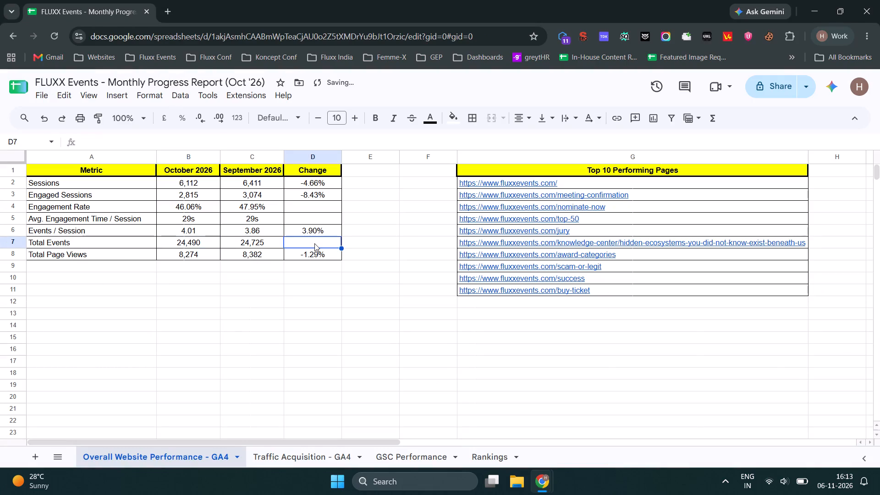
key("alt+Tab")
left_click_drag(531, 378, 546, 376)
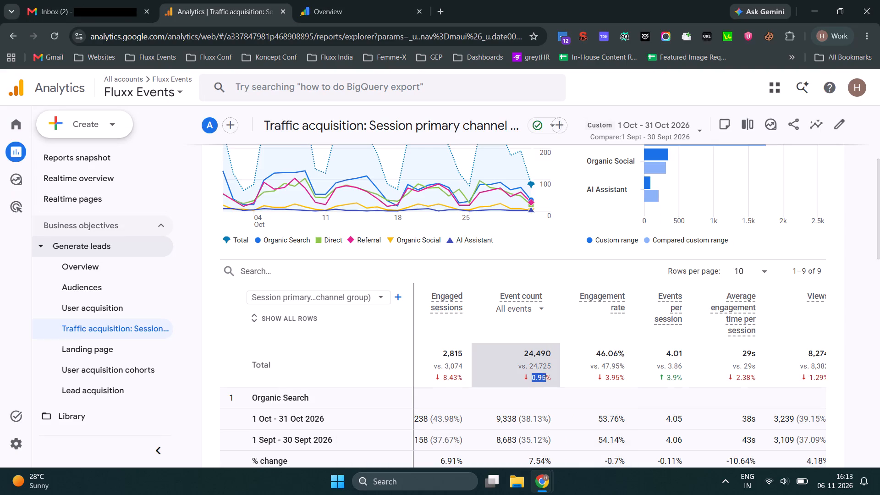
left_click_drag(546, 376, 550, 375)
key("ctrl+c")
key("alt+Tab")
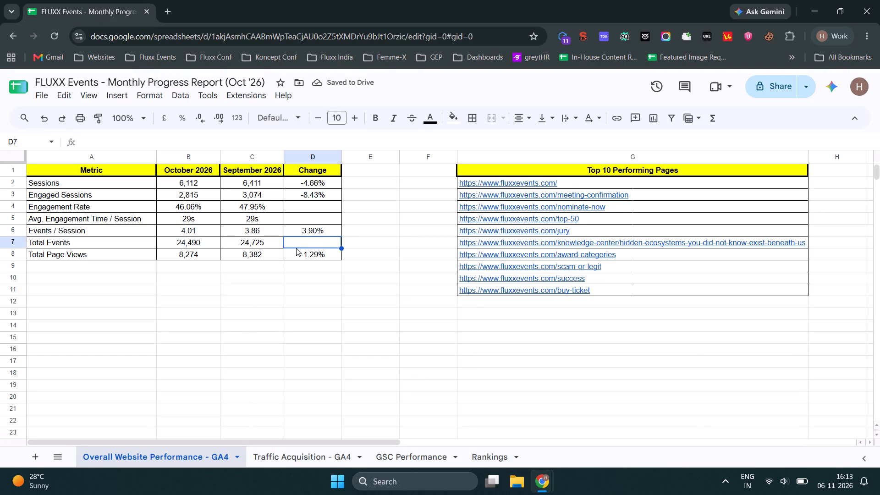
key("minus")
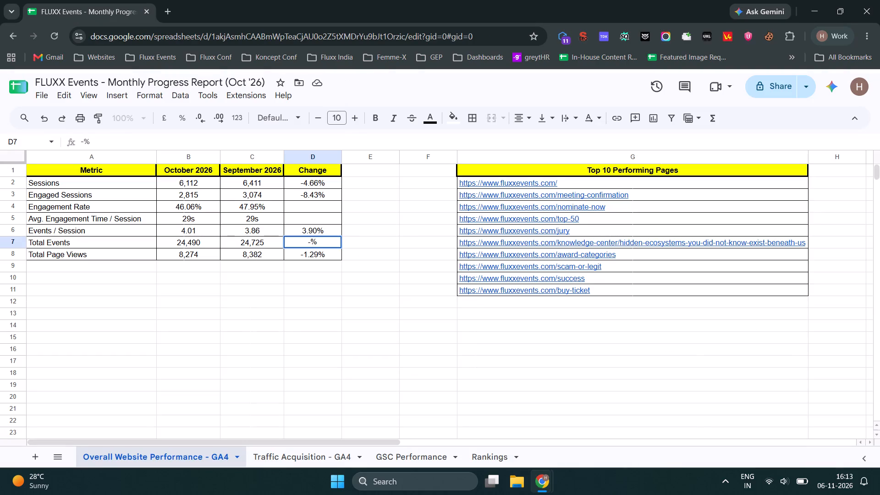
key("ctrl+shift+v")
key("BackSpace")
key("Return")
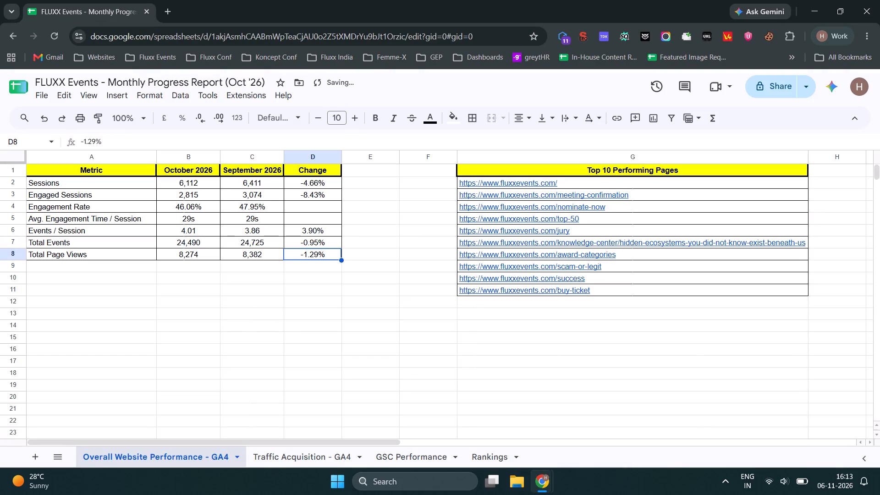
Enter a bare minus sign in the Avg. Engagement Time / Session row's Change cell D5.
left_click(324, 206)
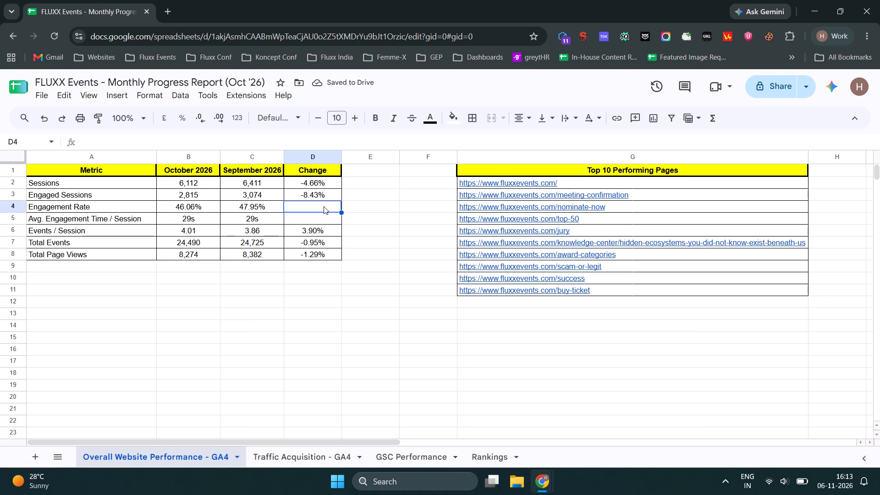
left_click(324, 220)
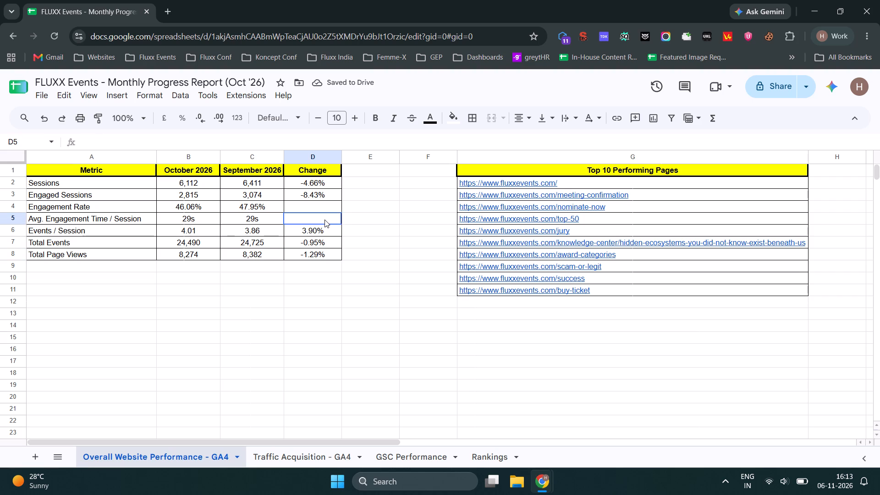
key("minus")
key("Return")
key("Up")
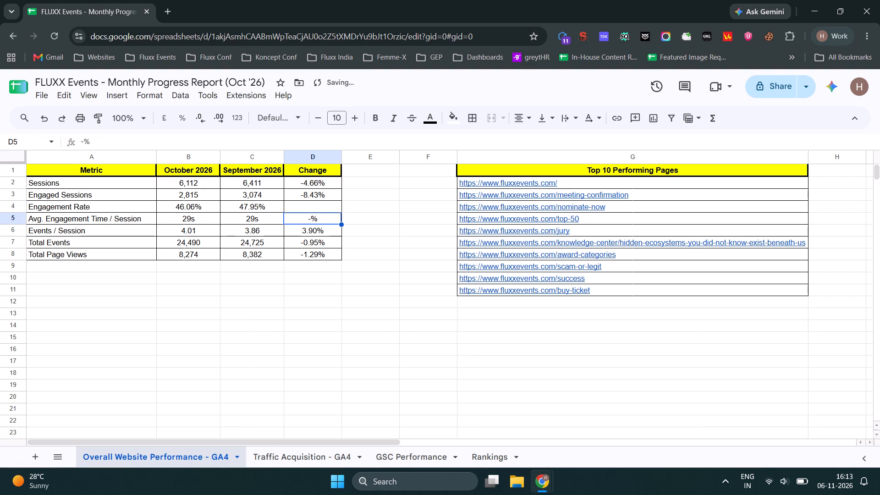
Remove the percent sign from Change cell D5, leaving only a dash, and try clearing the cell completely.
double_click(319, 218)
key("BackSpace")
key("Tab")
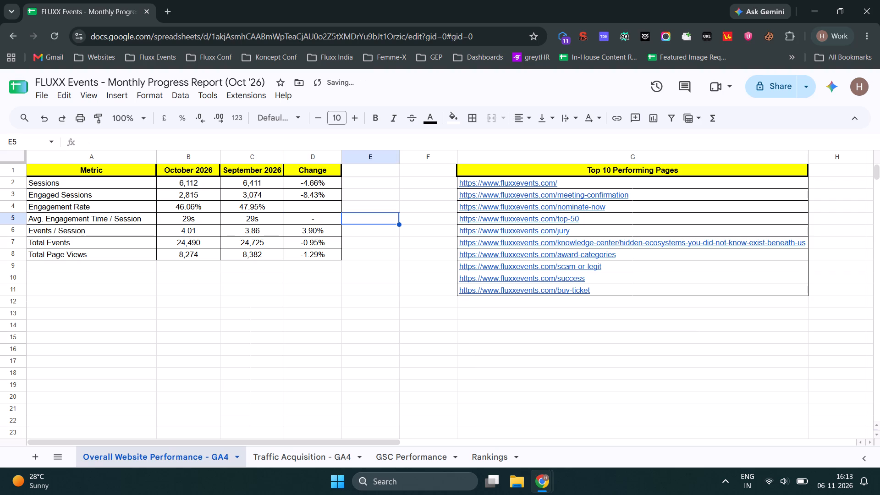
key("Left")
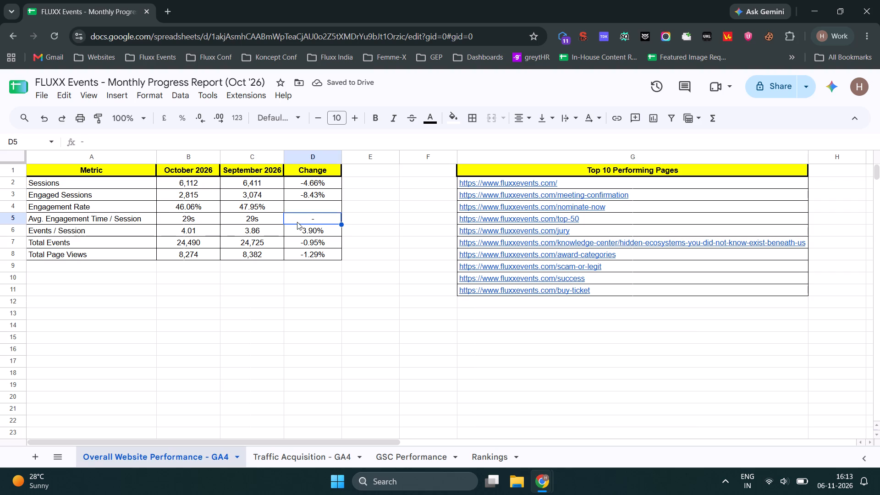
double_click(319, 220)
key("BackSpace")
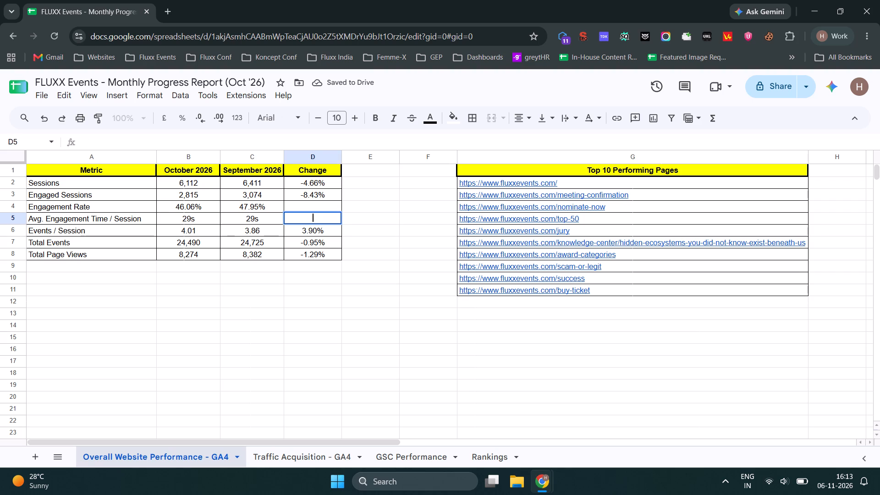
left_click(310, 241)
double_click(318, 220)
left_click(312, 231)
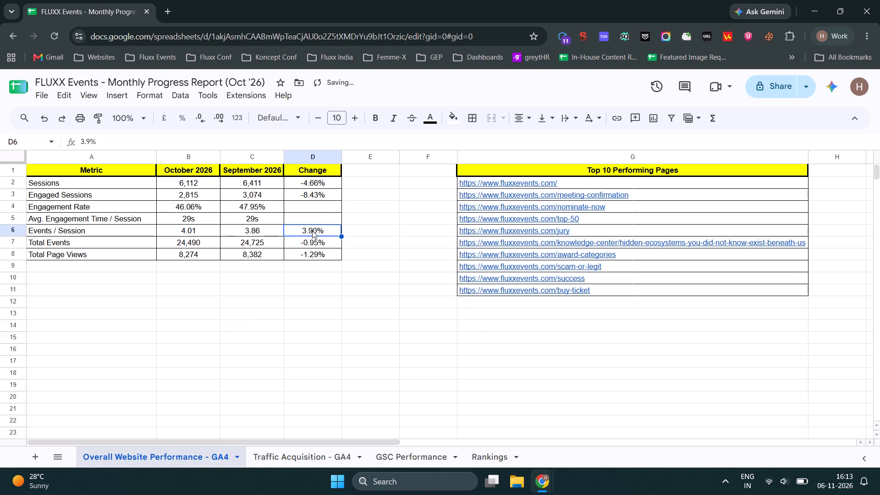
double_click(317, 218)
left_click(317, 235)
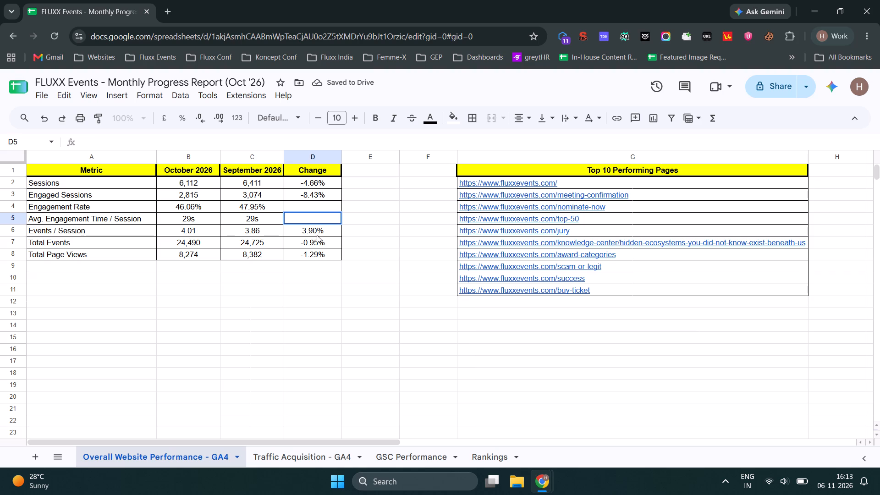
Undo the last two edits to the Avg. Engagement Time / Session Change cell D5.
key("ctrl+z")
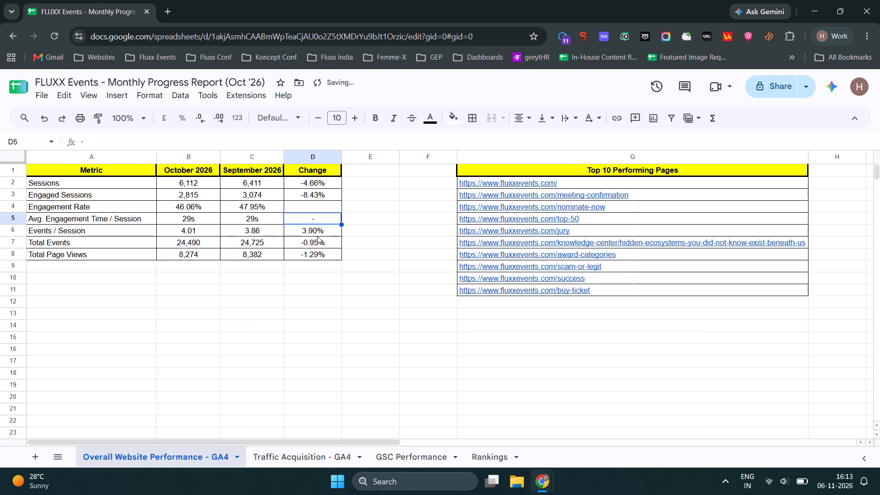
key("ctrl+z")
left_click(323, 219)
Open the bookmarked FLUXX Events Monthly Progress Report for September '26 in a new tab for reference.
left_click(818, 62)
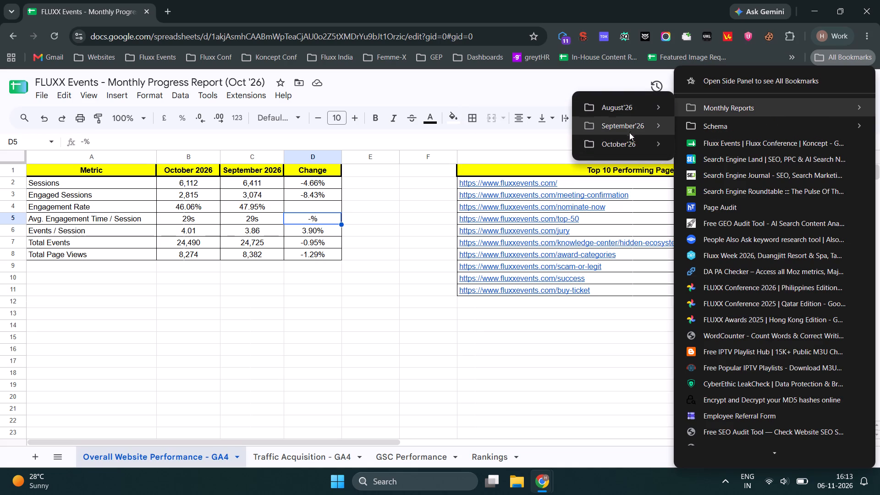
middle_click(529, 121)
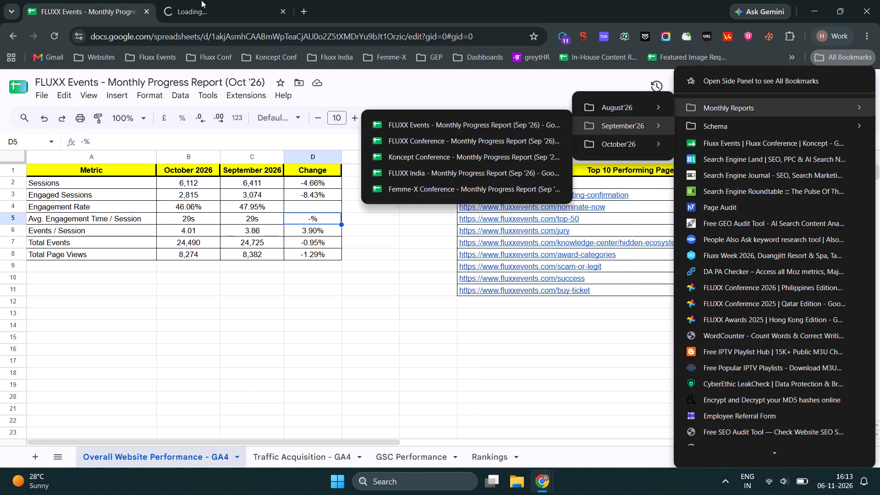
left_click(201, 0)
left_click(201, 0)
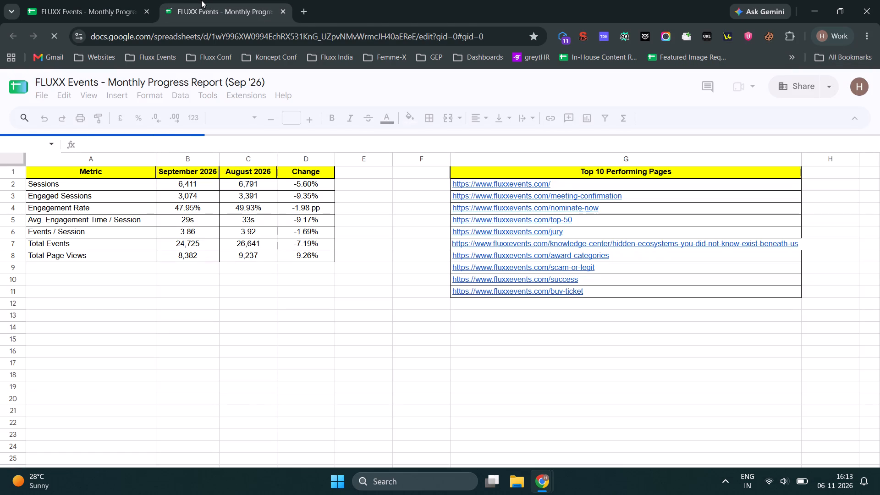
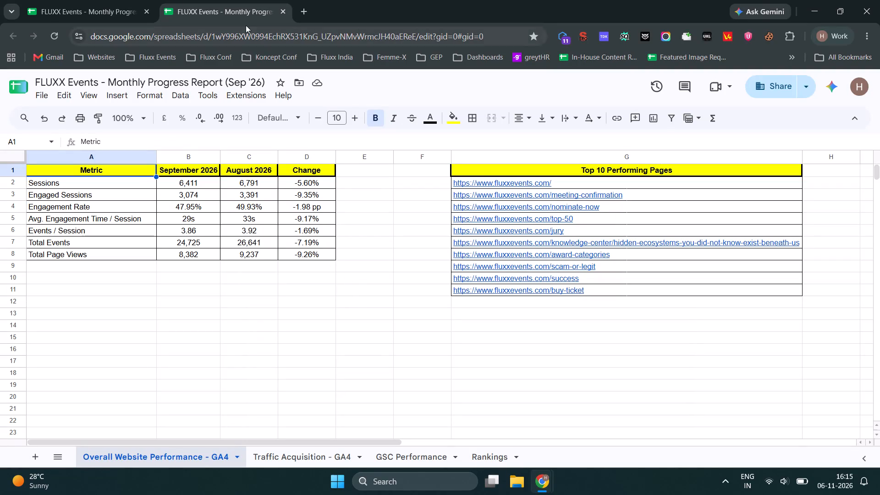
Return to the October '26 report and select the Engagement Rate row's empty Change cell D4.
left_click(99, 4)
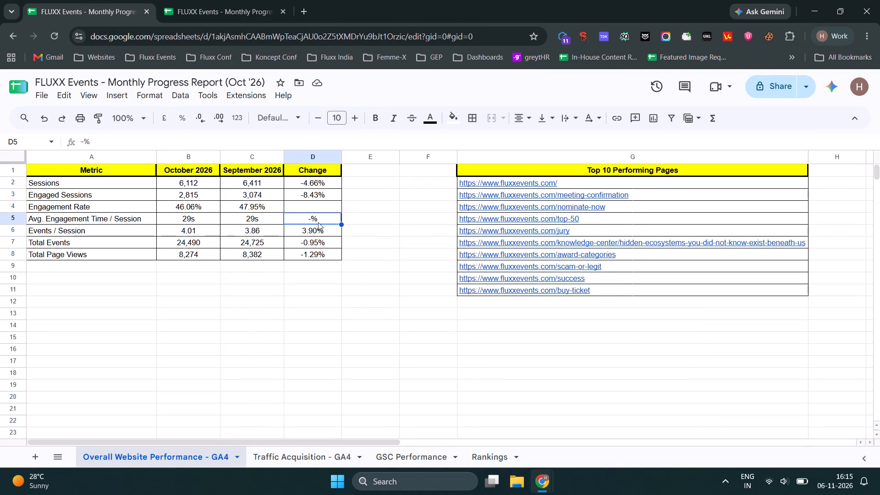
key("alt+Tab")
key("alt+Tab")
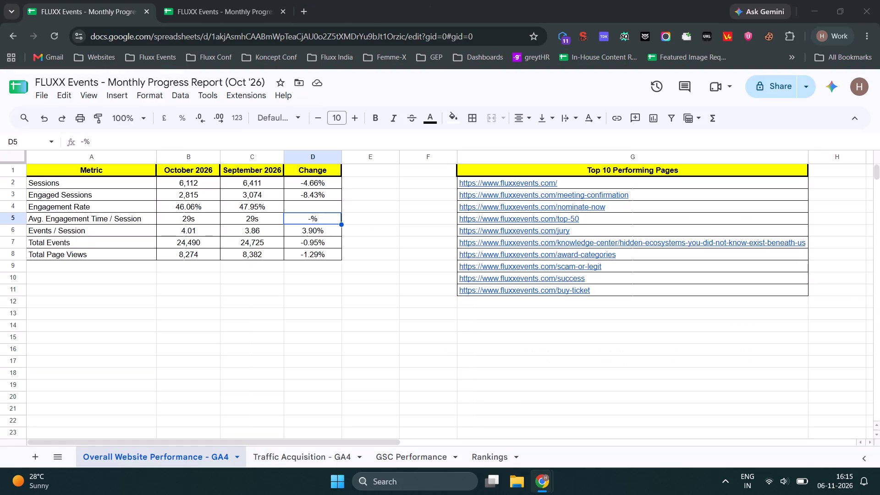
left_click(316, 206)
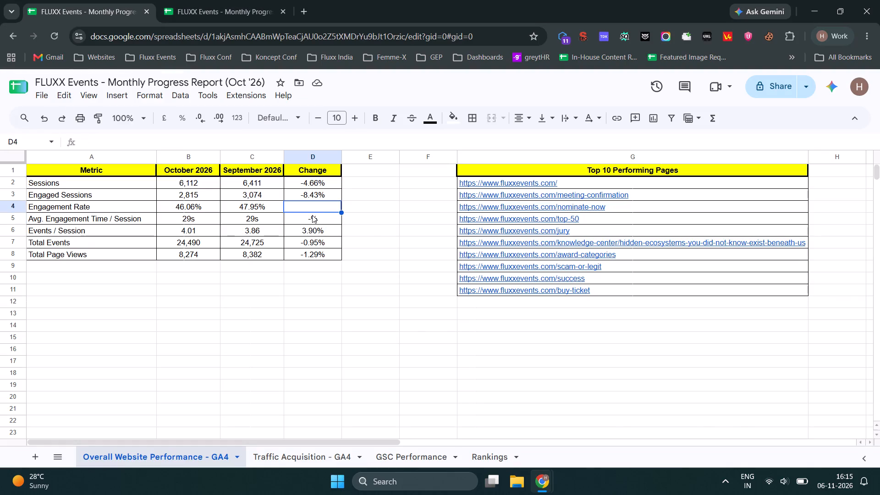
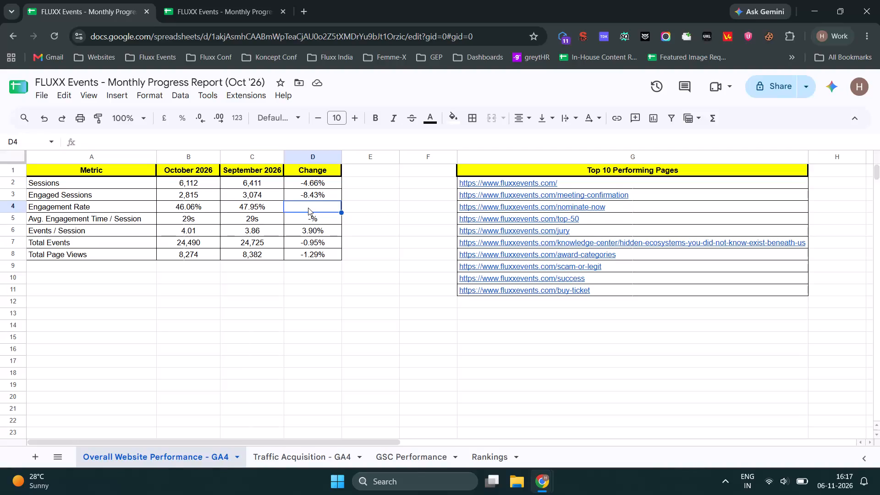
Check the engagement rate change in Google Analytics and its format in the September '26 report, returning to the October '26 report.
key("alt+Tab")
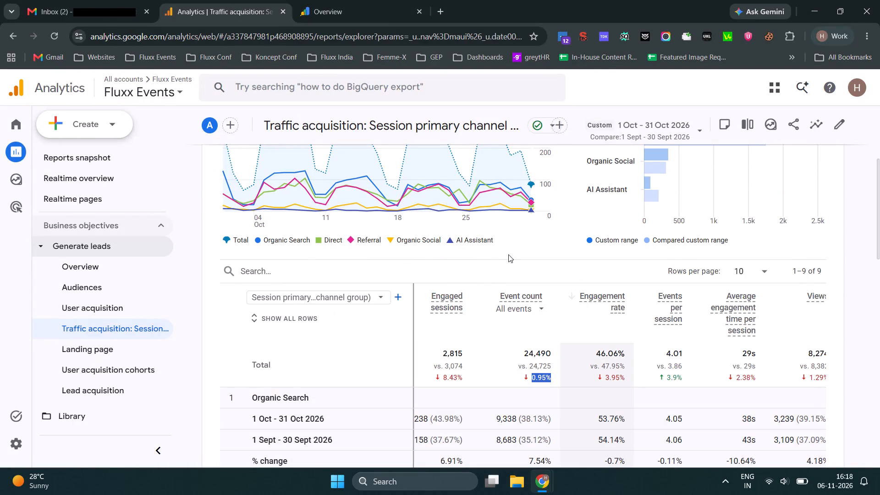
key("alt+Tab")
left_click(239, 0)
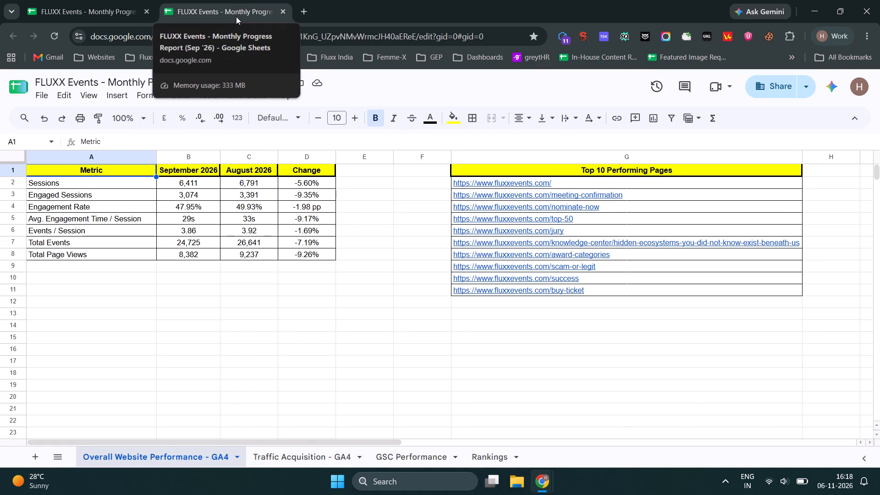
left_click(109, 0)
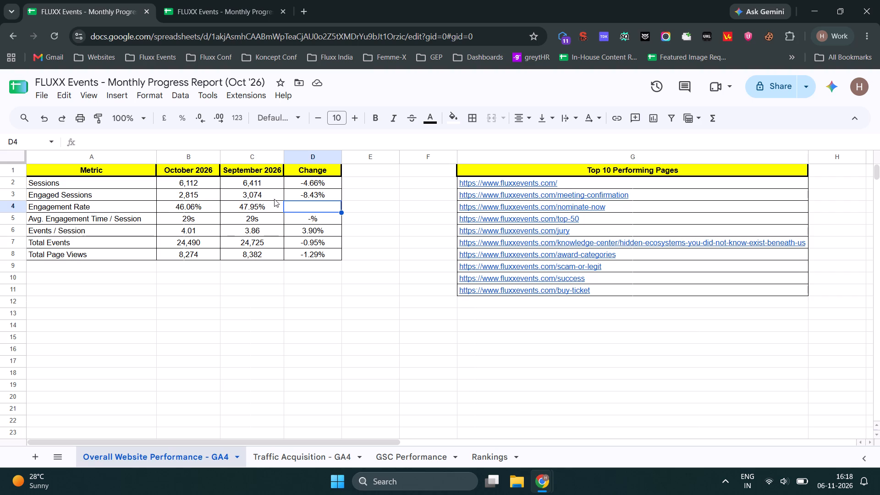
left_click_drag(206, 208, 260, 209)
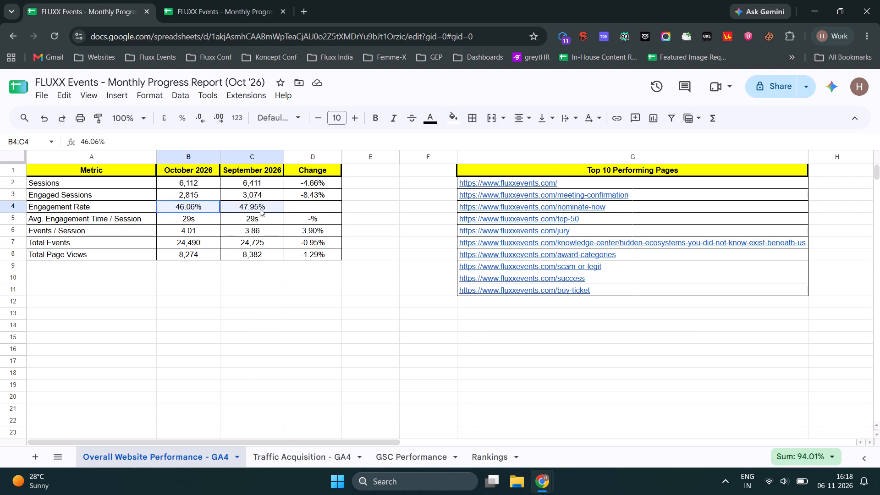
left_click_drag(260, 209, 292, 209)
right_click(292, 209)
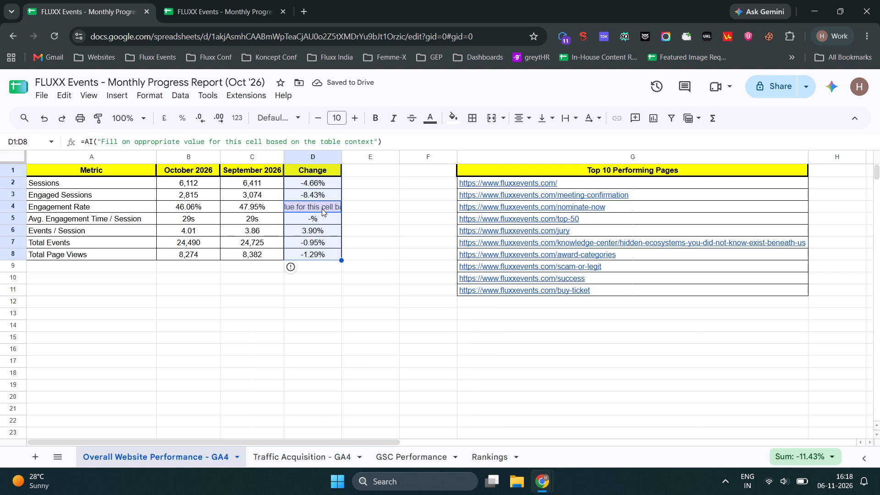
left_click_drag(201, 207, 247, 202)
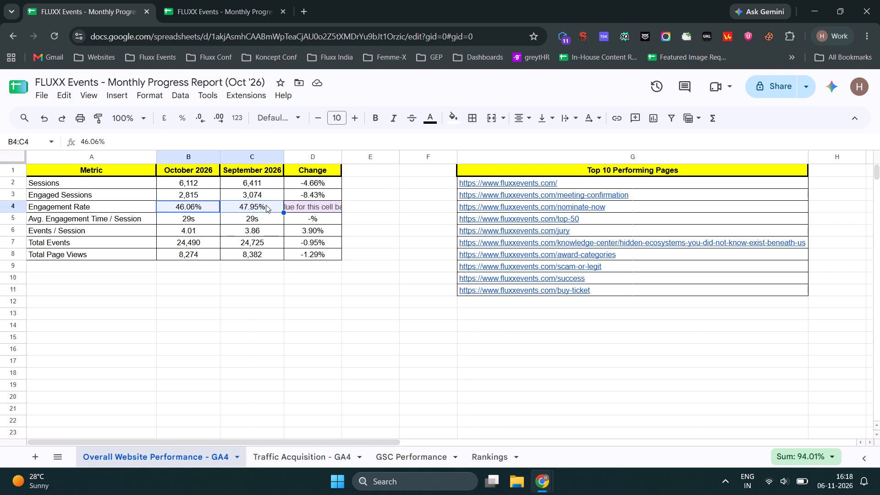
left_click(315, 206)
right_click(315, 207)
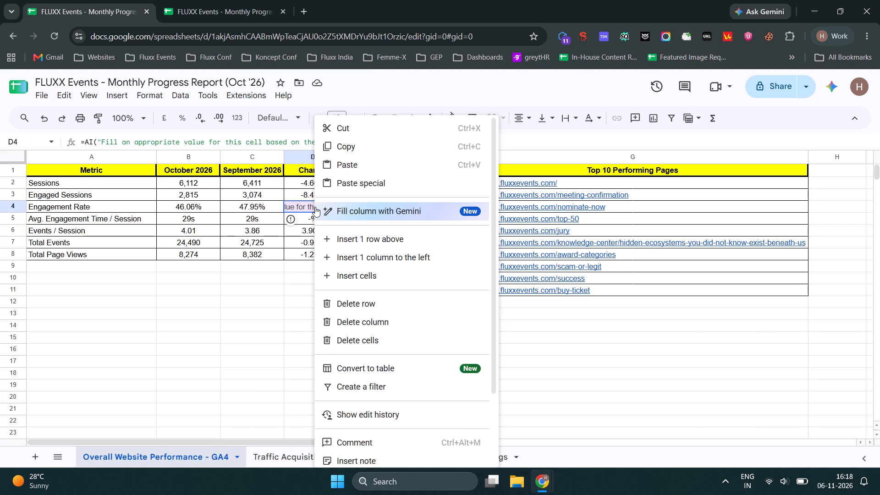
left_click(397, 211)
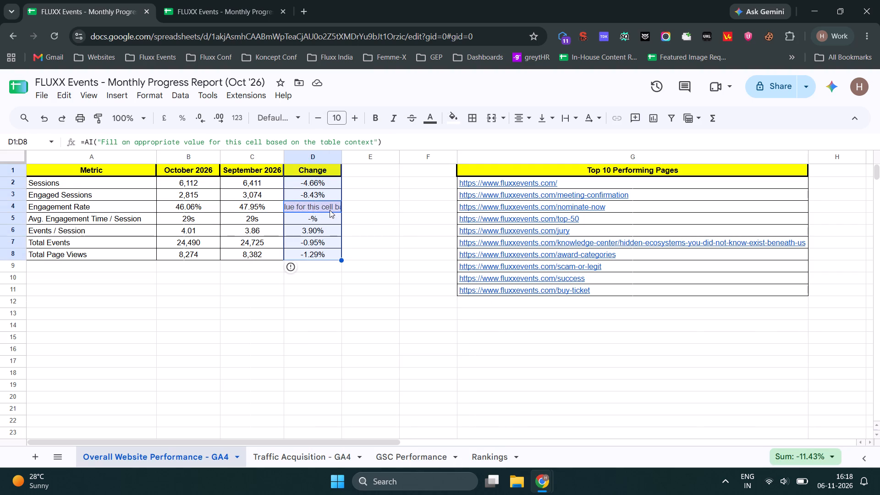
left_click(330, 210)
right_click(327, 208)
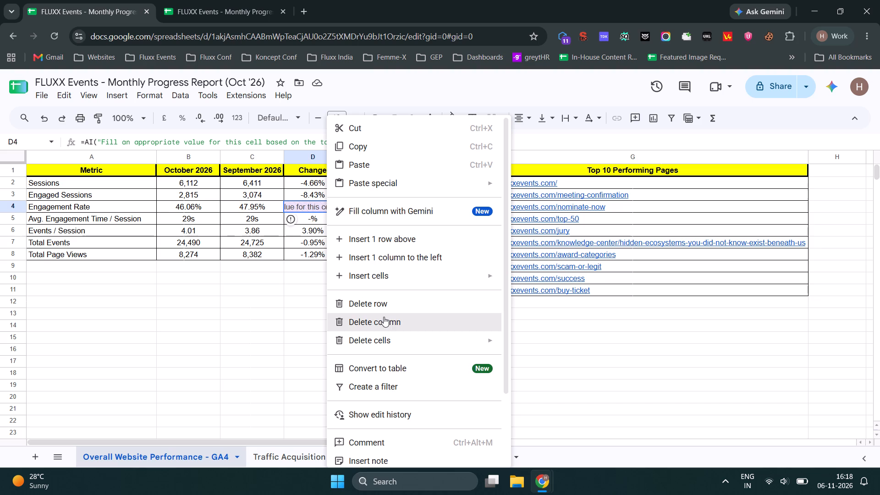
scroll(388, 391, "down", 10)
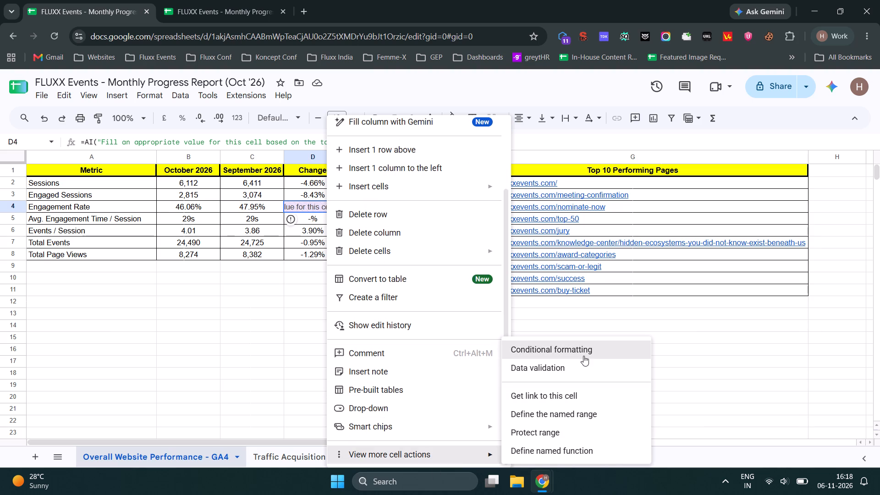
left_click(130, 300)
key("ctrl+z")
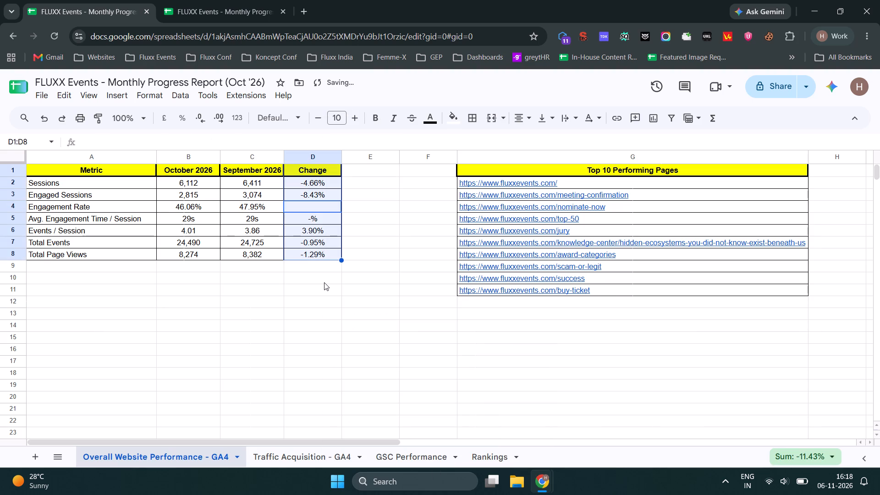
Insert the MINUS operator function for the Engagement Rate range B4:D4, placing the formula in E4.
left_click(315, 209)
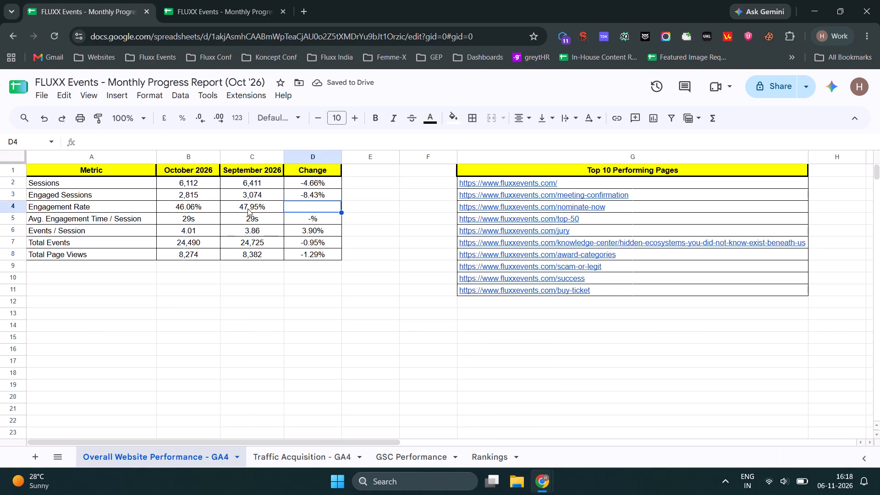
left_click_drag(212, 204, 256, 208)
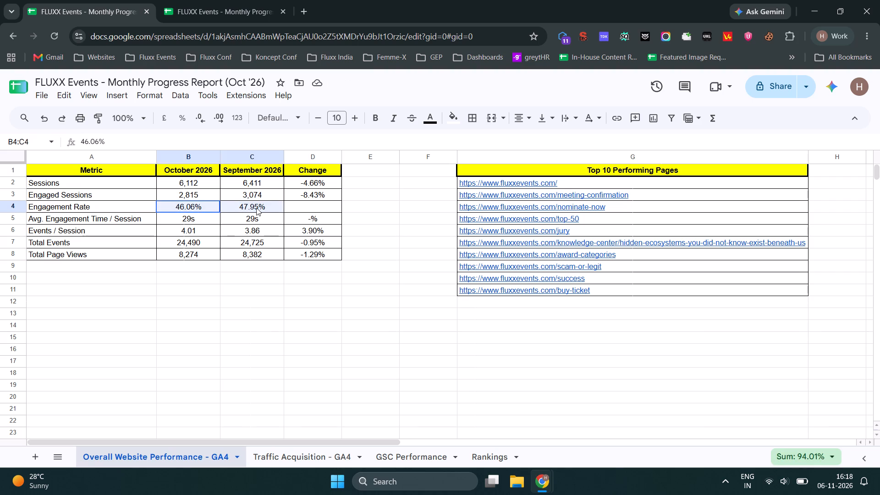
left_click_drag(256, 208, 285, 207)
left_click_drag(285, 207, 292, 206)
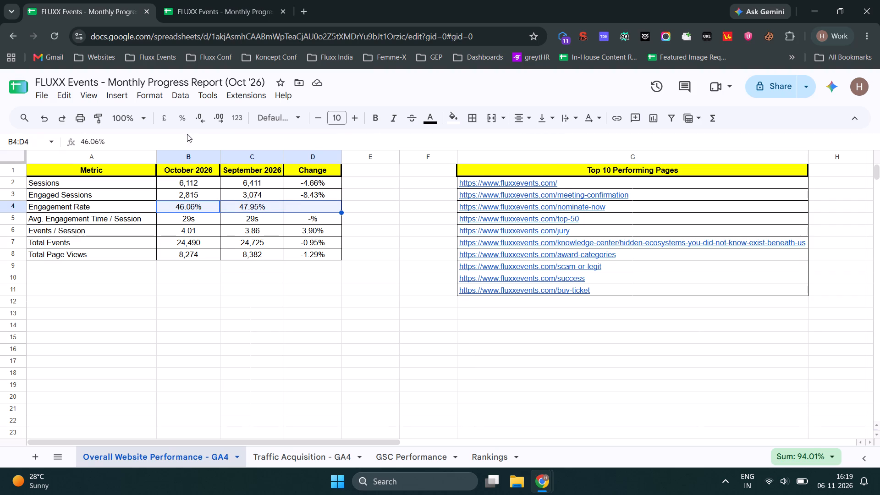
left_click(44, 99)
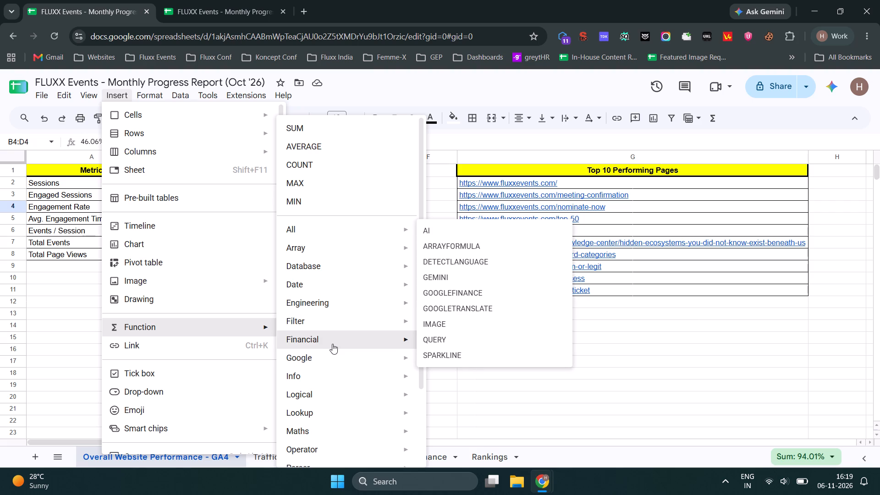
scroll(330, 368, "down", 1)
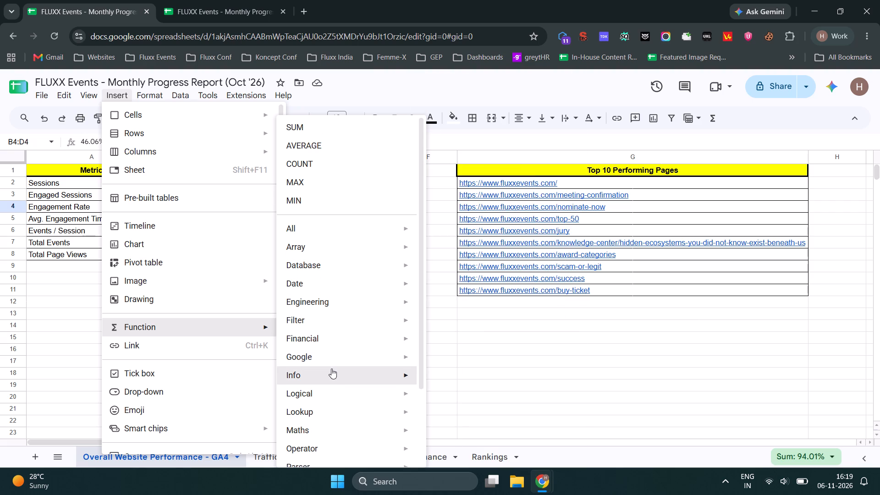
scroll(331, 369, "down", 2)
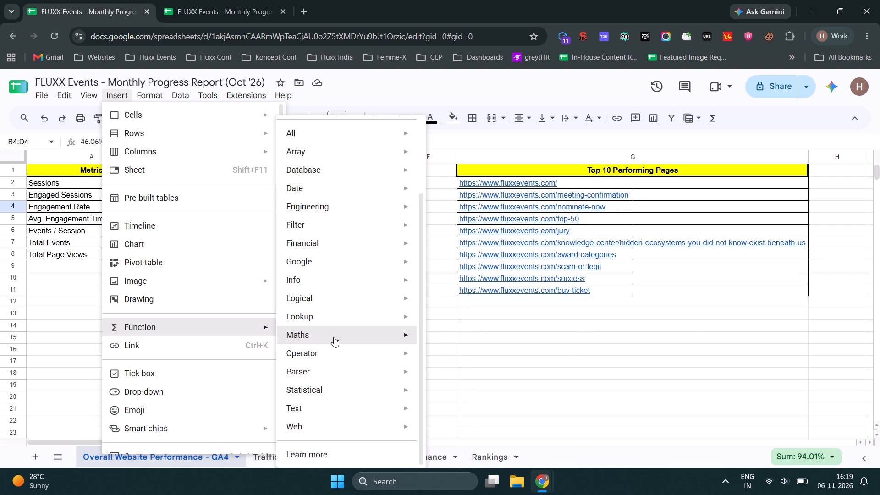
scroll(447, 355, "down", 7)
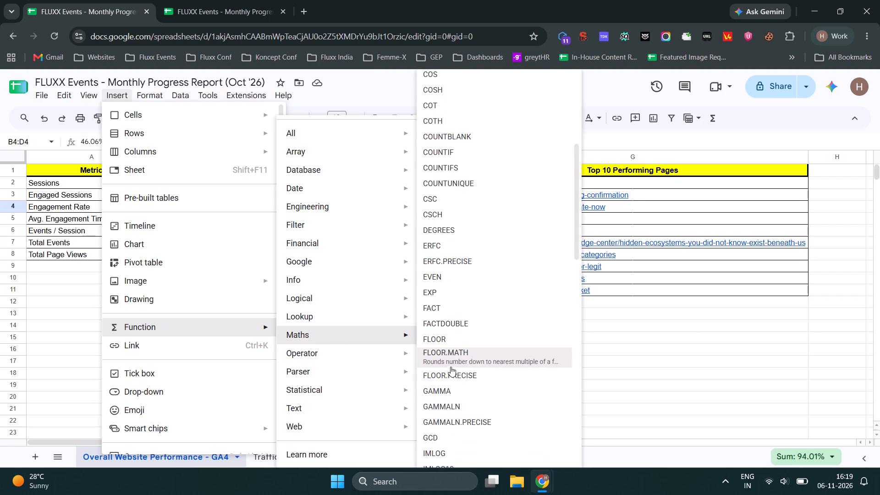
scroll(451, 367, "down", 10)
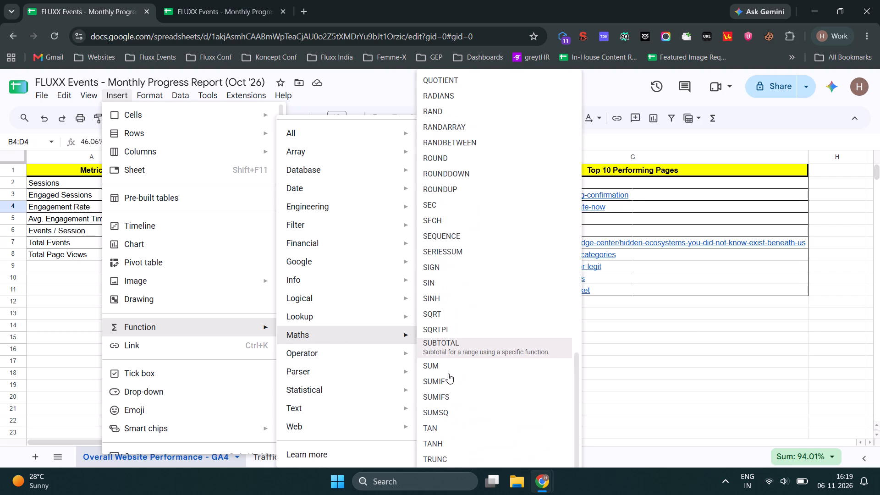
scroll(452, 353, "down", 1)
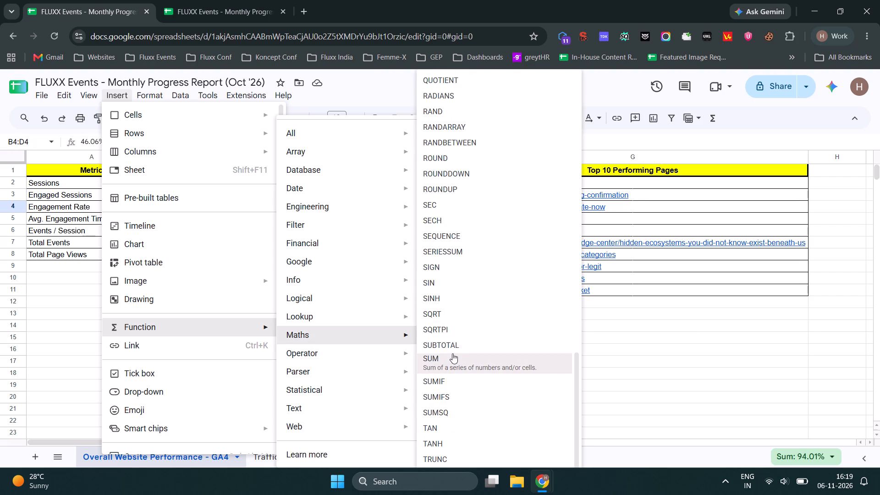
scroll(453, 353, "down", 4)
scroll(453, 353, "up", 6)
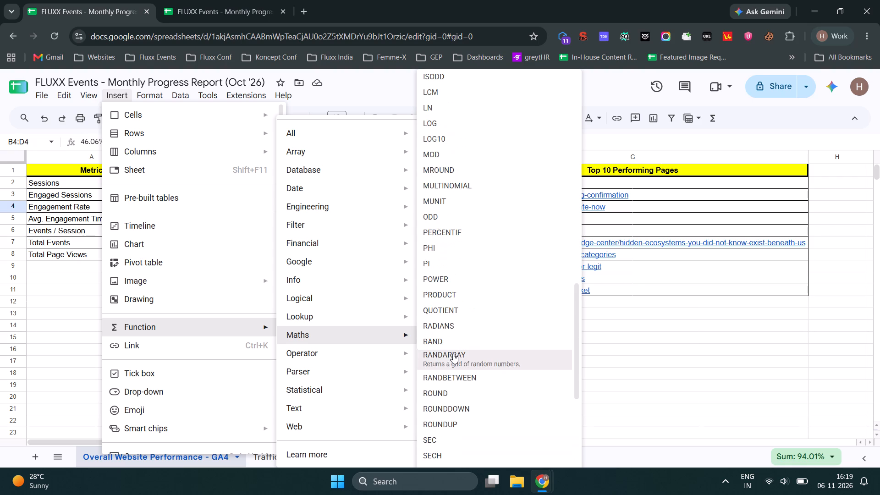
scroll(453, 353, "up", 12)
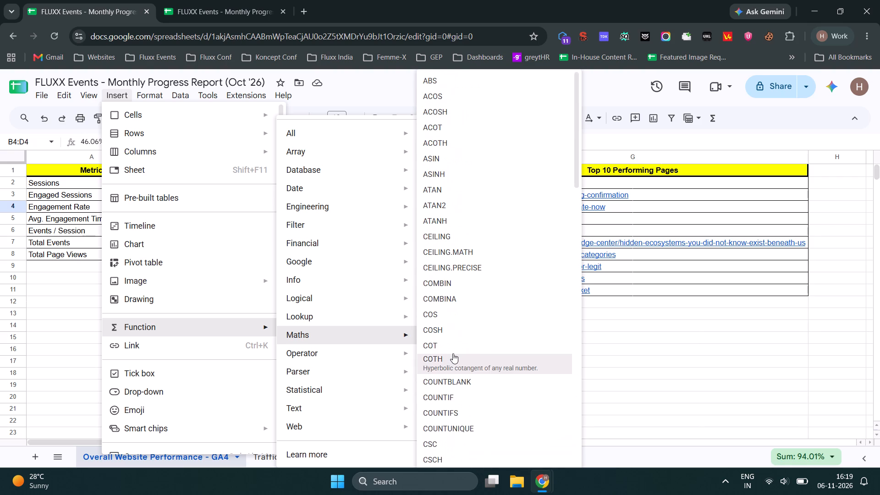
scroll(453, 353, "down", 3)
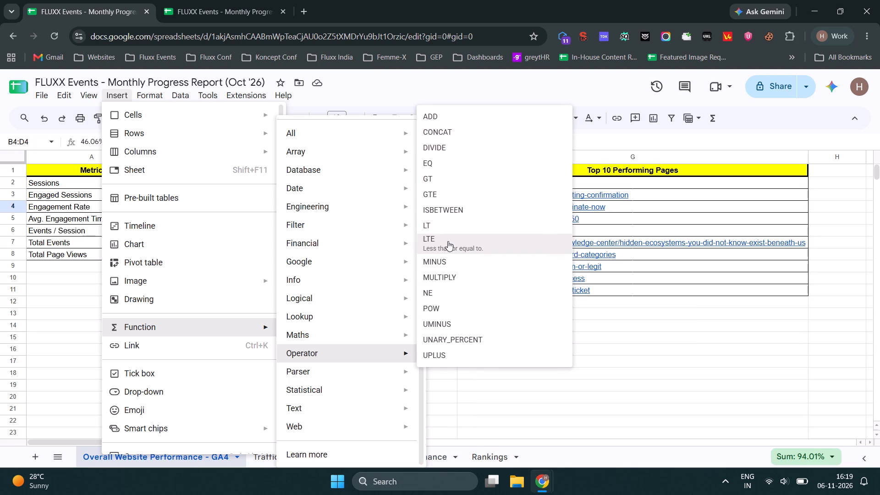
left_click(485, 259)
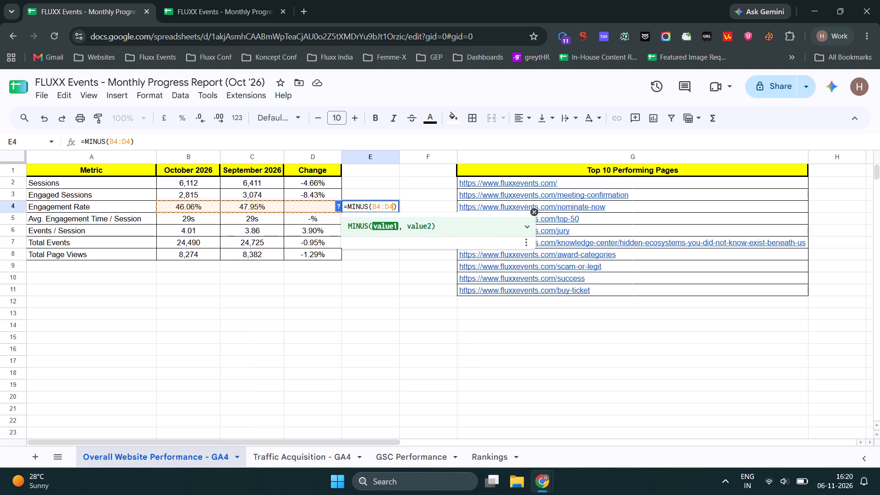
Expand the MINUS function's help and read its example and argument descriptions.
key("b")
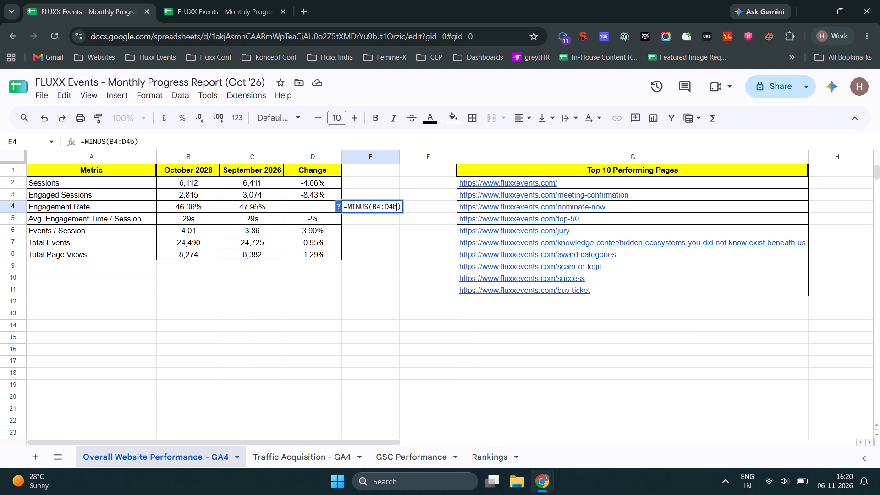
key("BackSpace")
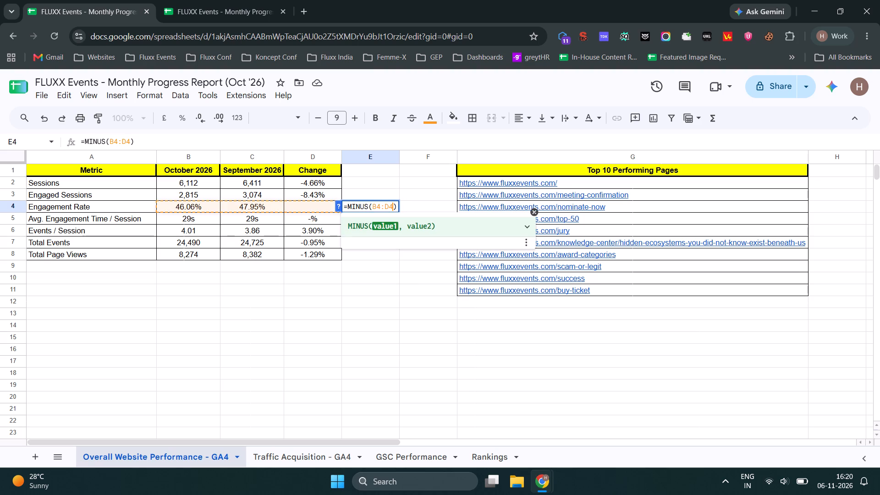
left_click(453, 230)
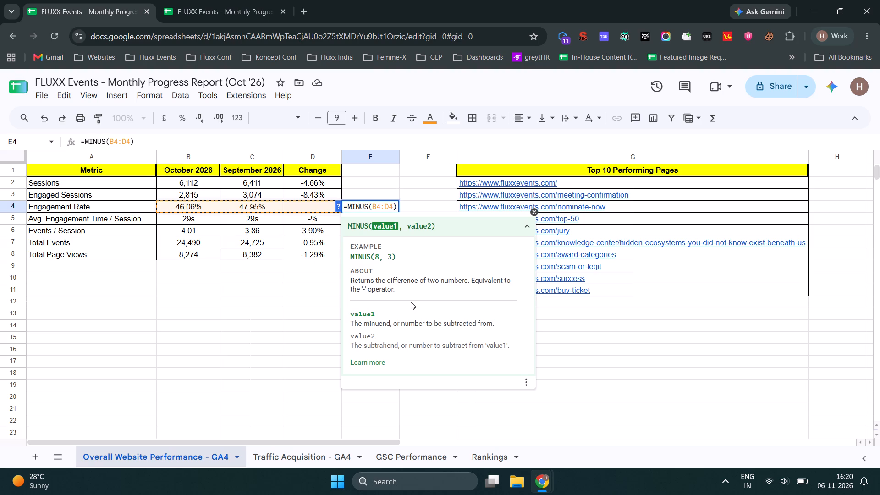
scroll(411, 302, "down", 5)
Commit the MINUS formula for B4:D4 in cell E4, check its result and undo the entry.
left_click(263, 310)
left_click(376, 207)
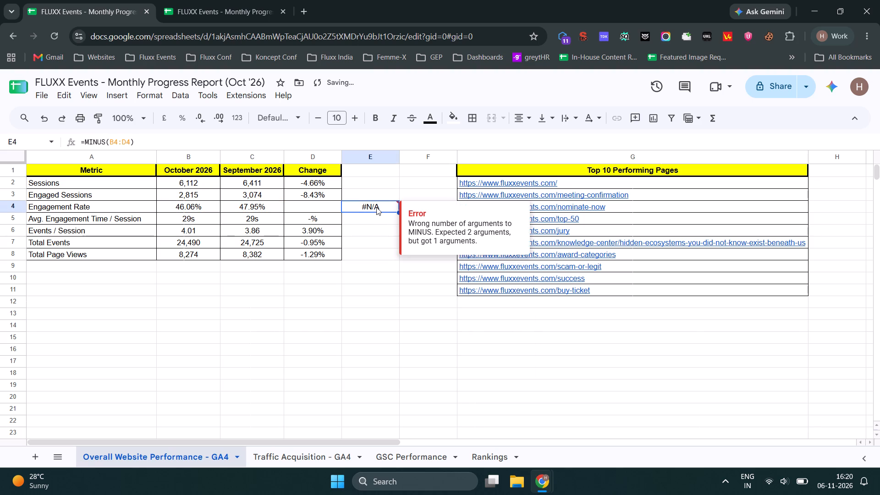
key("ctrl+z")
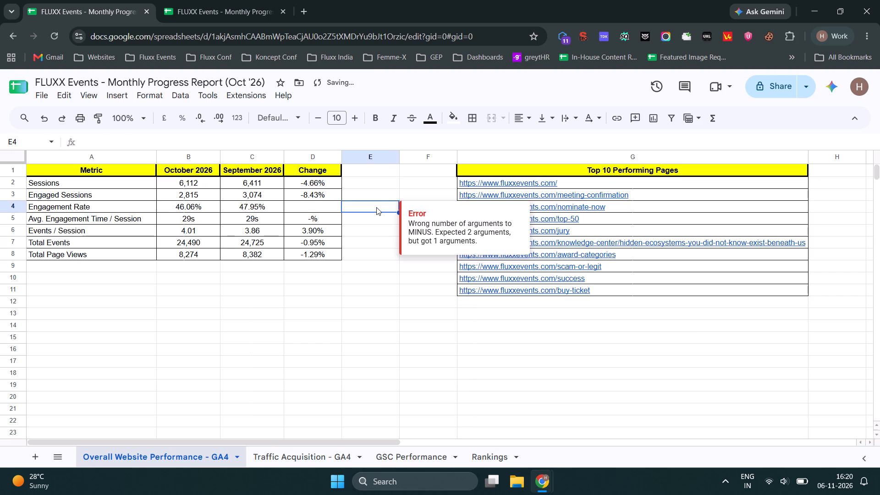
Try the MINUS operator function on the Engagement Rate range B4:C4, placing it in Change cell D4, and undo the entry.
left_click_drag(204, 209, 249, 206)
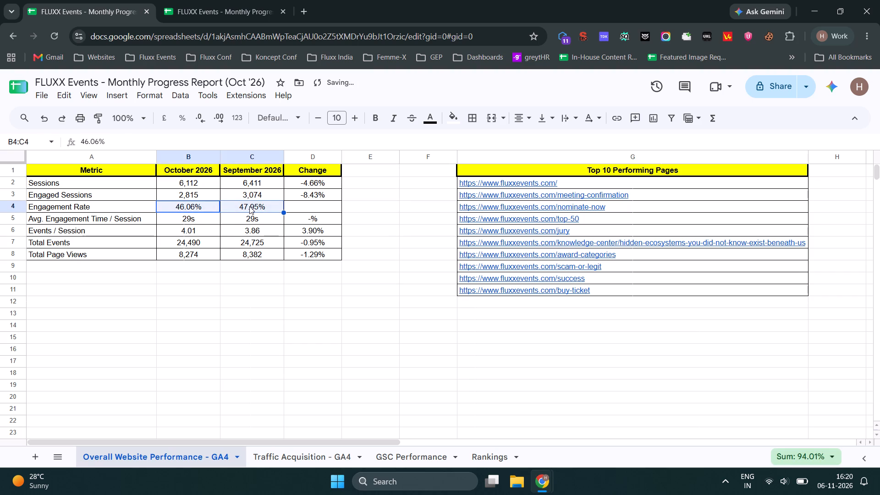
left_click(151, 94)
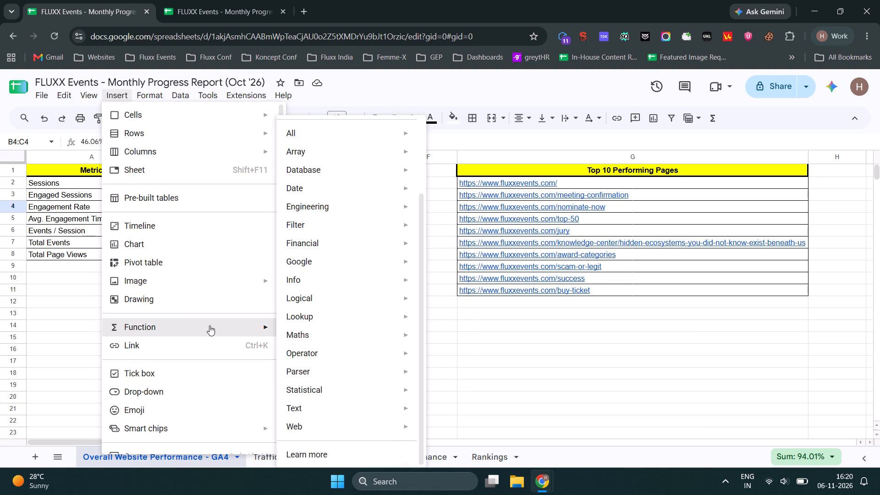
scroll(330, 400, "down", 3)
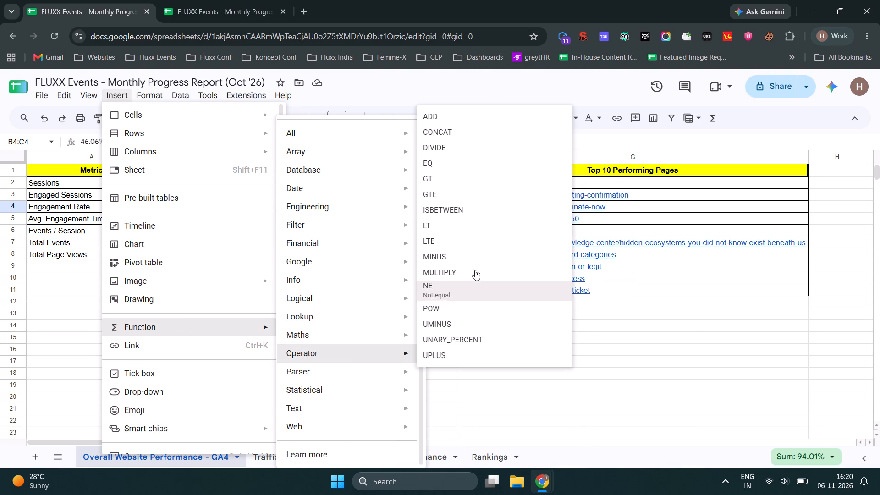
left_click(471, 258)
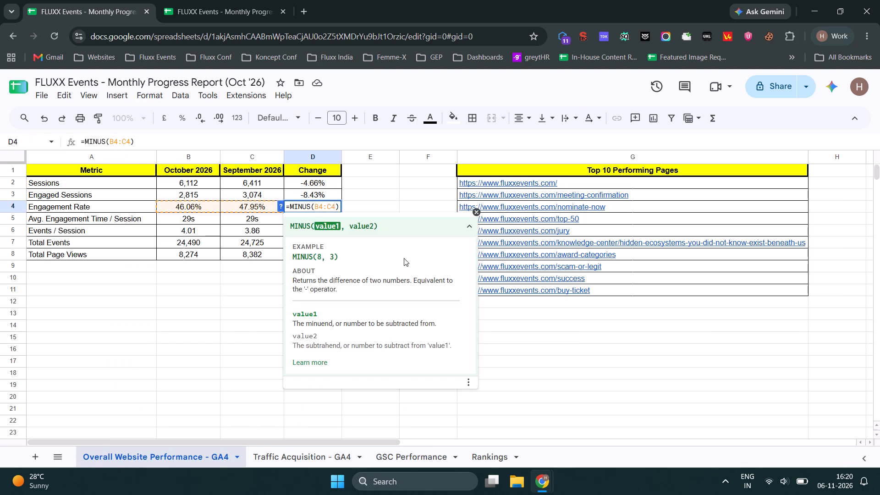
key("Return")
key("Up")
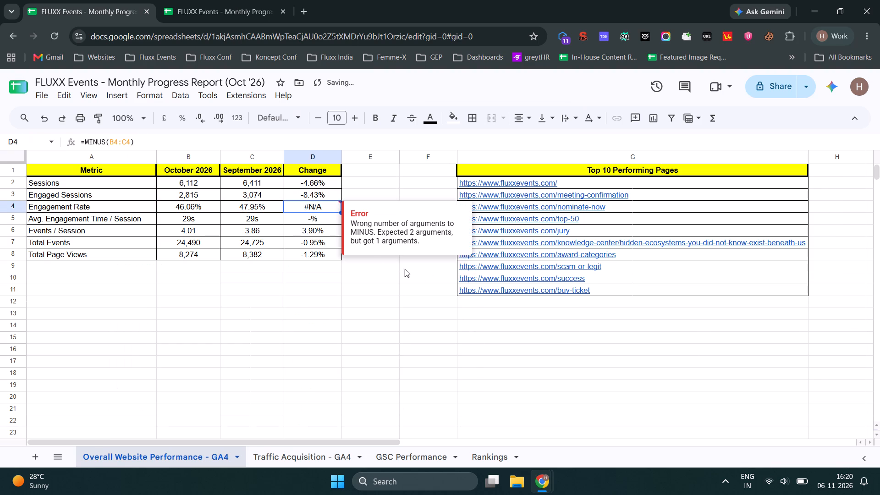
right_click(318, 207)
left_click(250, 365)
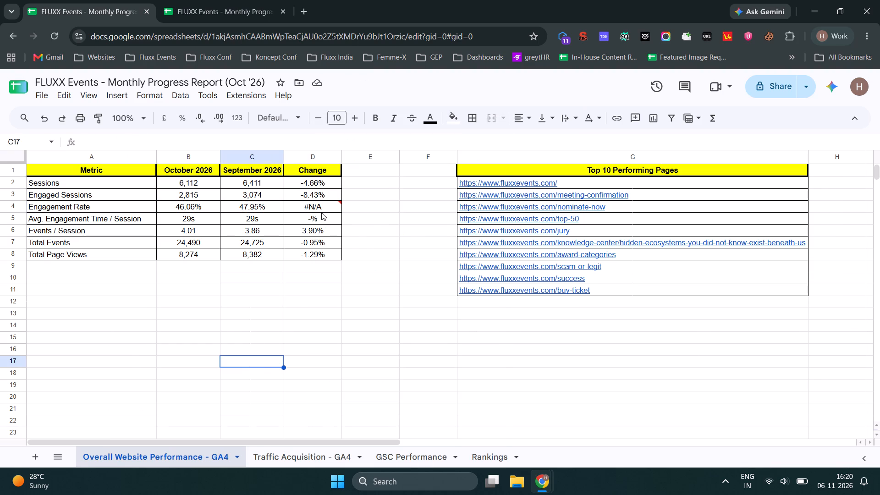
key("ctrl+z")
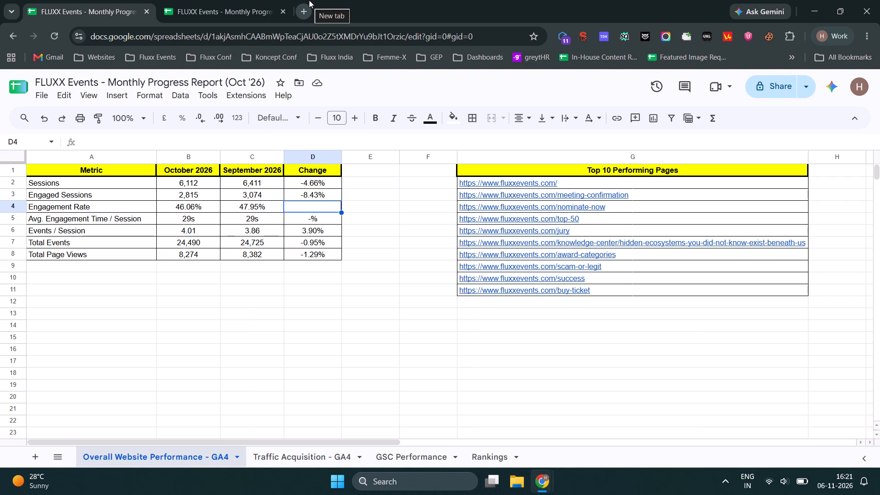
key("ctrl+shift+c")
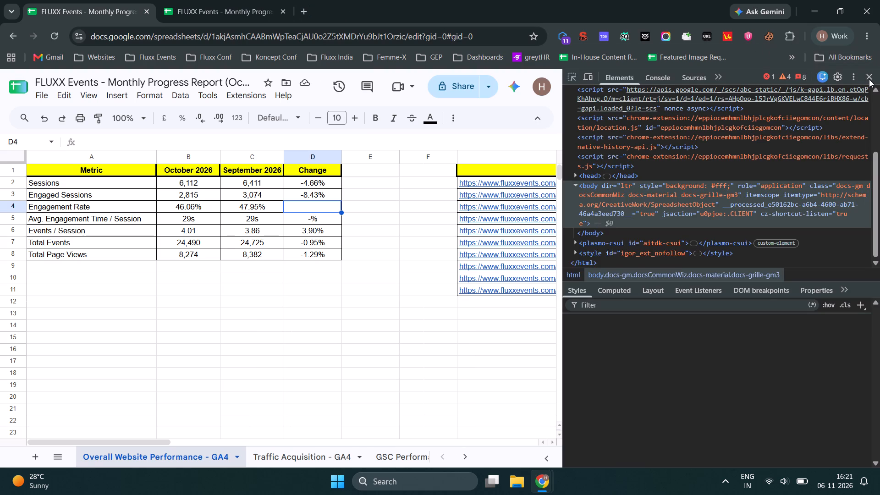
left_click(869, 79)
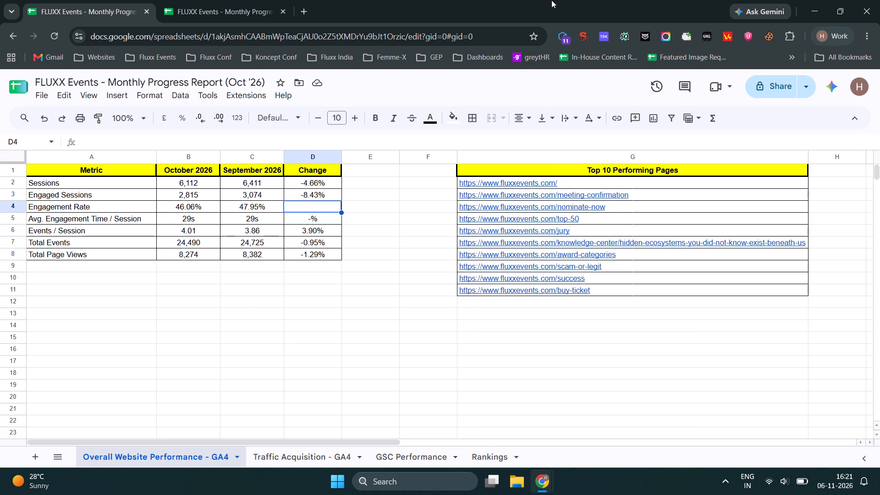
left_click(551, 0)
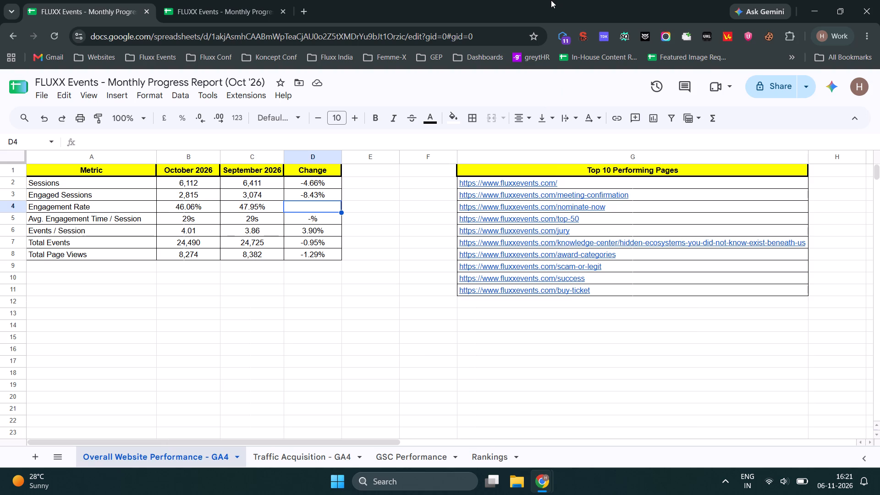
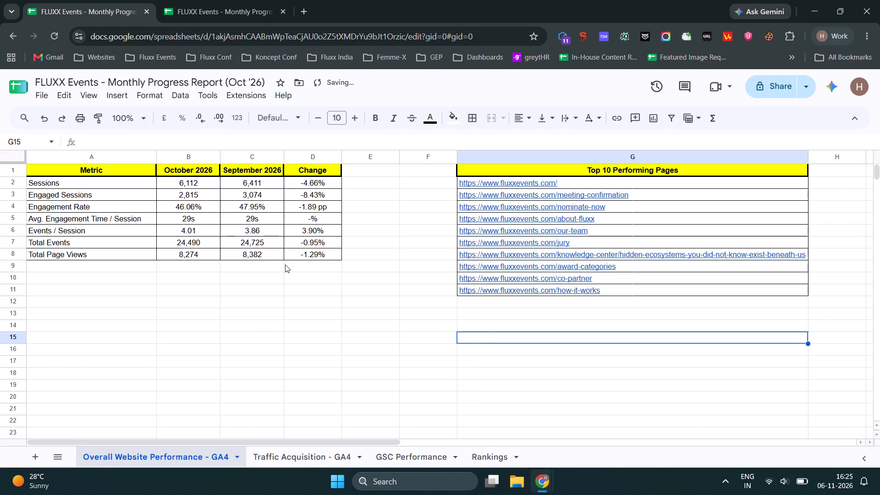
left_click(111, 170)
key("ctrl+s")
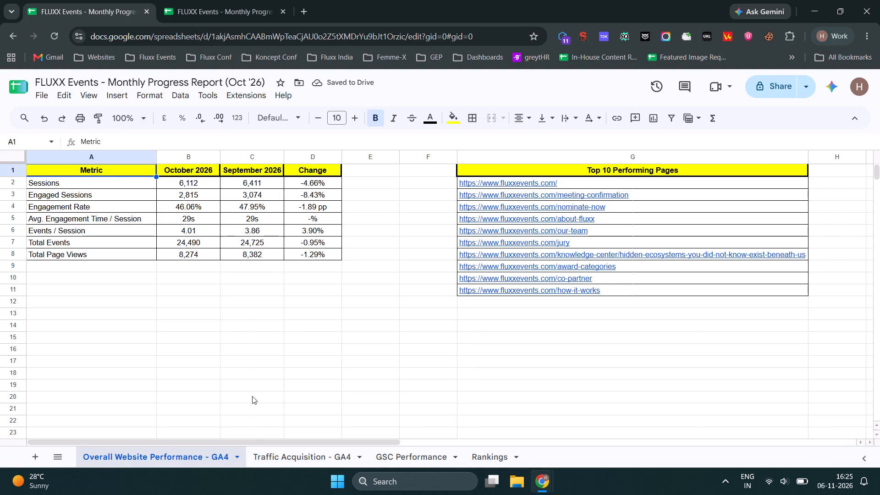
Copy the October 2026 and September 2026 headers from the overall performance sheet into B1:C1 of Traffic Acquisition - GA4, without formatting.
left_click(275, 462)
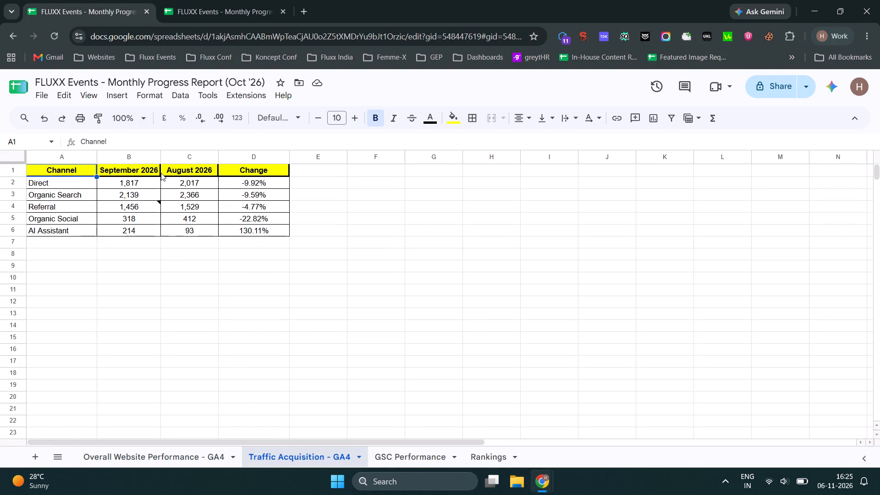
left_click(159, 460)
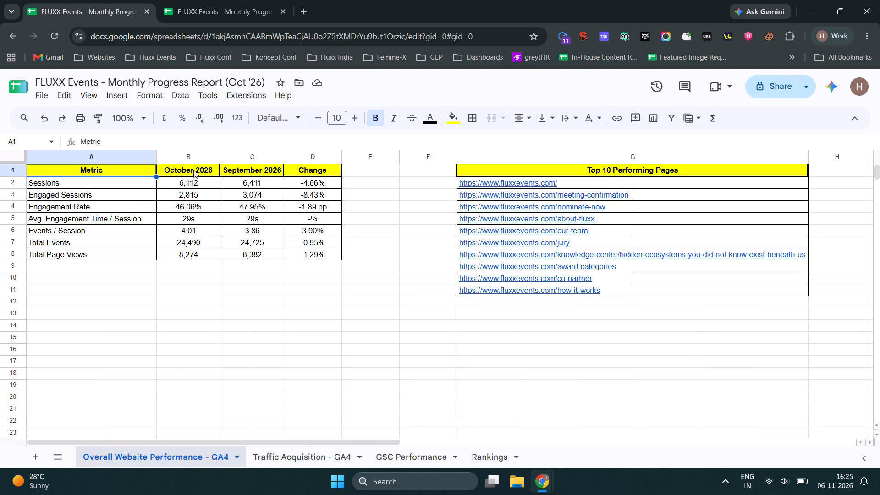
left_click(193, 170)
left_click(250, 163, "shift")
left_click(254, 170, "shift")
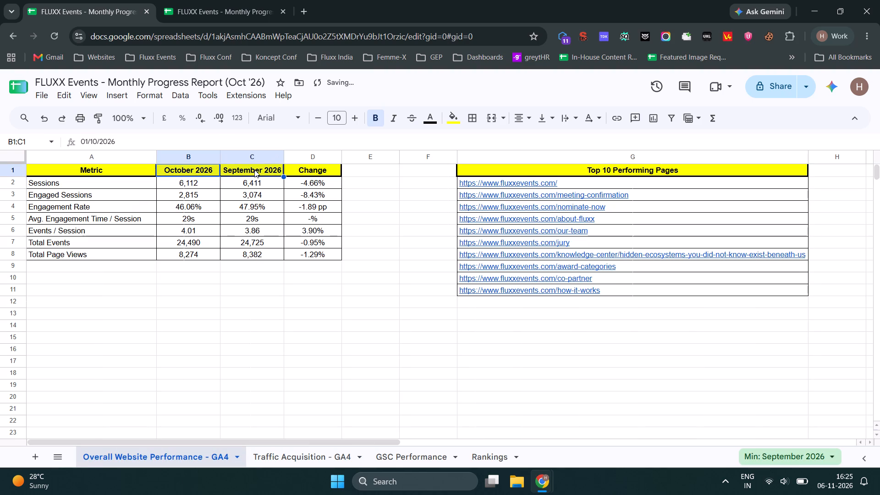
key("ctrl+c")
left_click(102, 166)
left_click(285, 464)
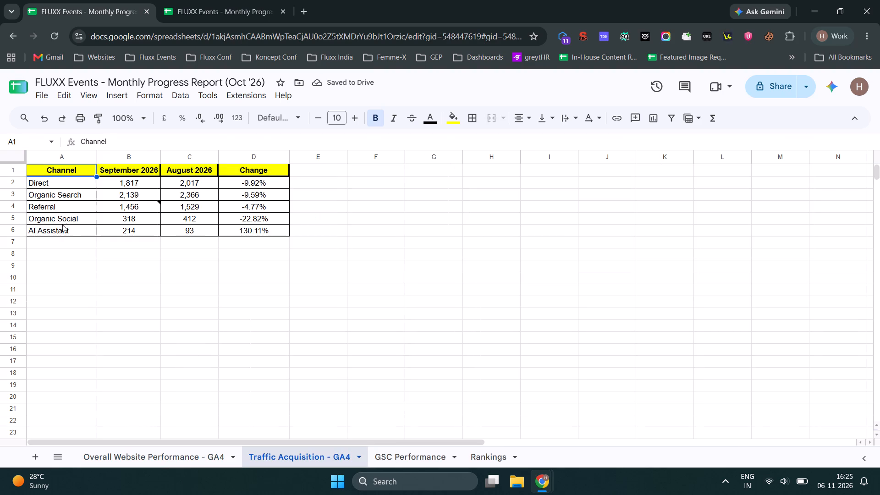
left_click(136, 172)
key("ctrl+shift+v")
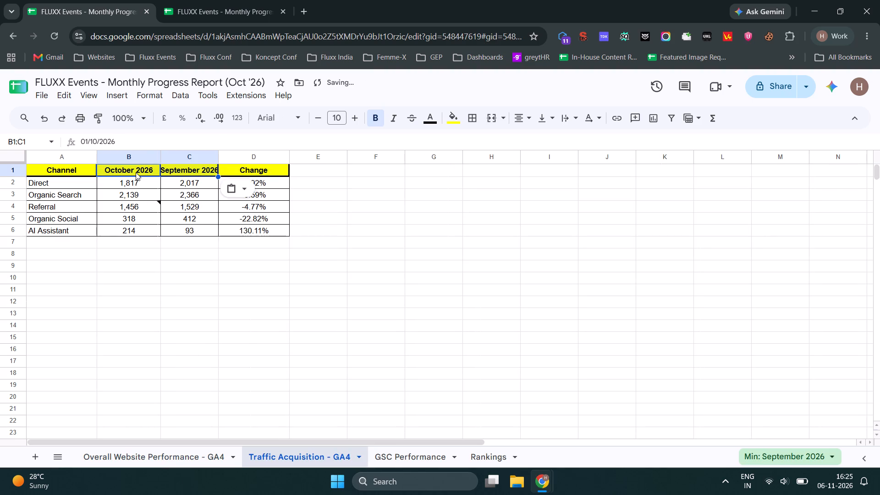
Fit column C of the Traffic Acquisition - GA4 sheet to the width of its September 2026 header.
double_click(218, 157)
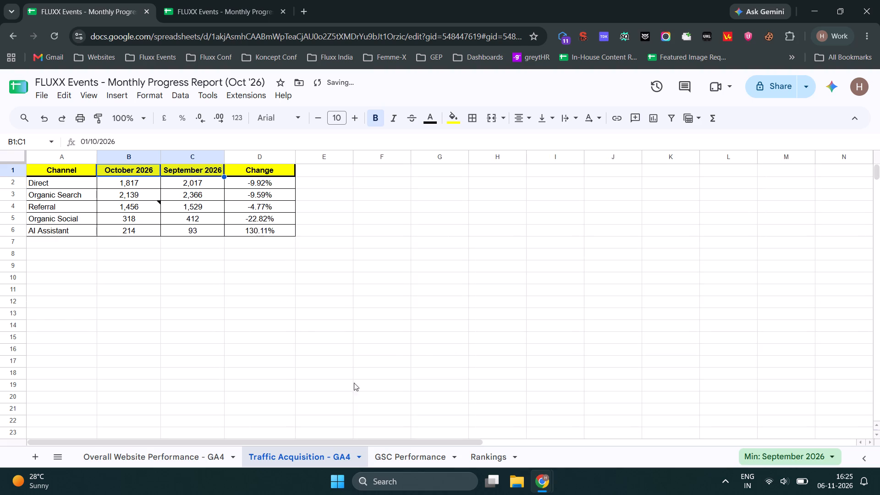
Paste the October 2026 and September 2026 headers without formatting into B1:C1 of GSC Performance, and fit column C's width.
left_click(407, 456)
left_click(157, 171)
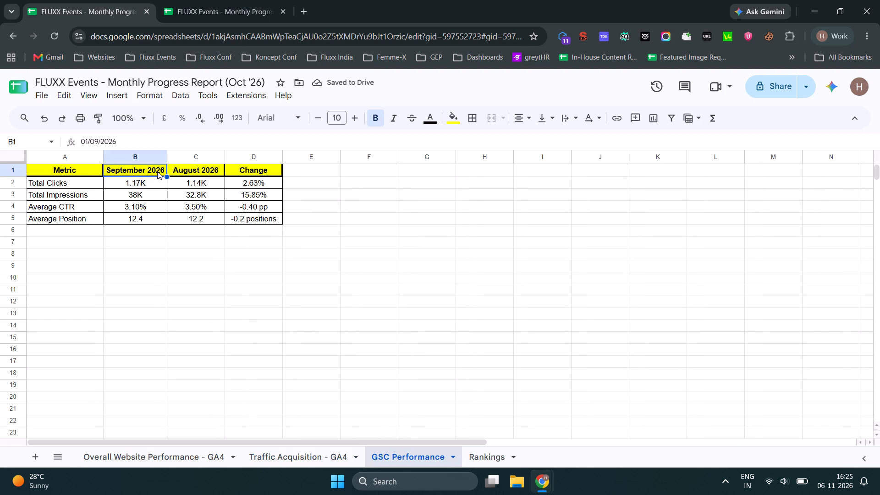
key("ctrl+shift+v")
double_click(225, 154)
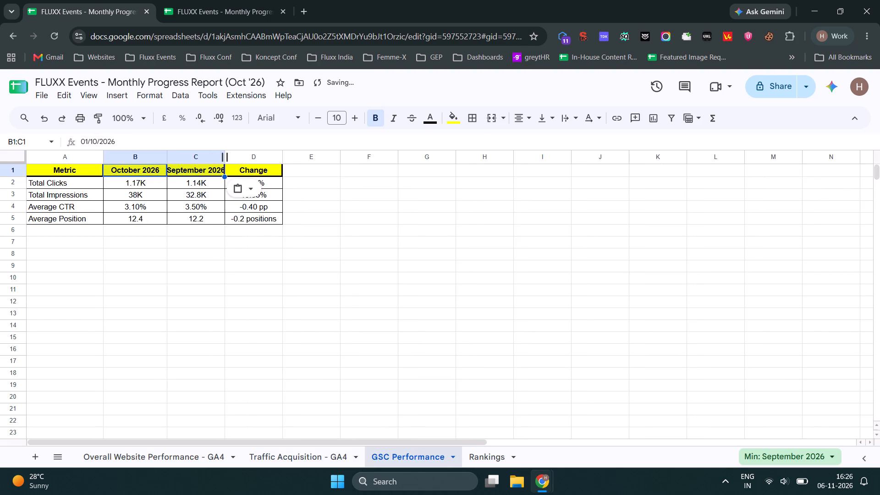
On the Traffic Acquisition - GA4 sheet, copy the channel figures from B2:B6 into the September 2026 column, C2:C6.
left_click(177, 458)
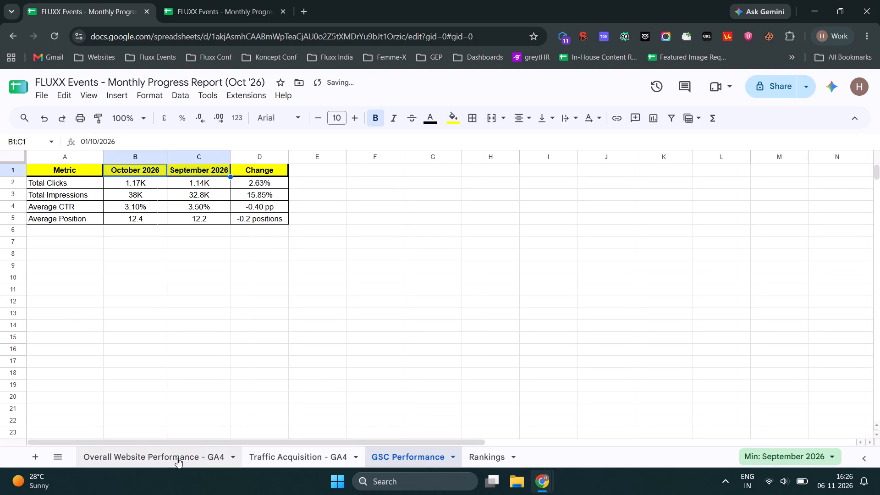
left_click(289, 457)
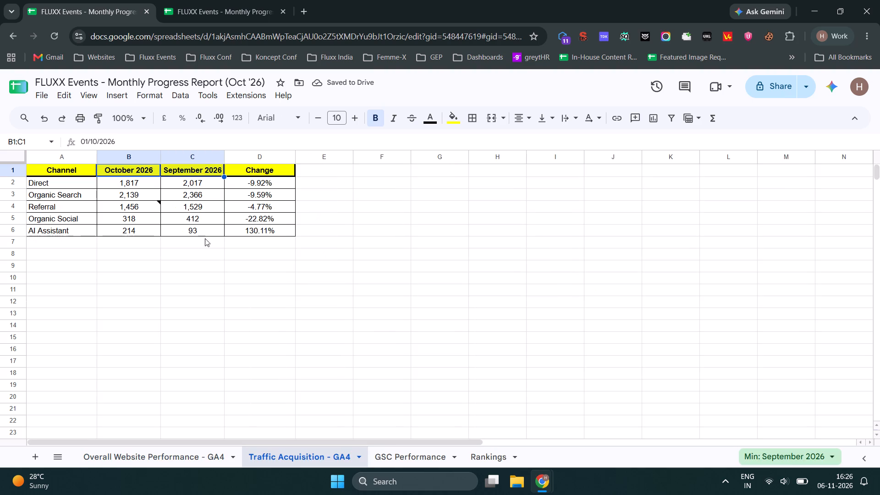
left_click(184, 191)
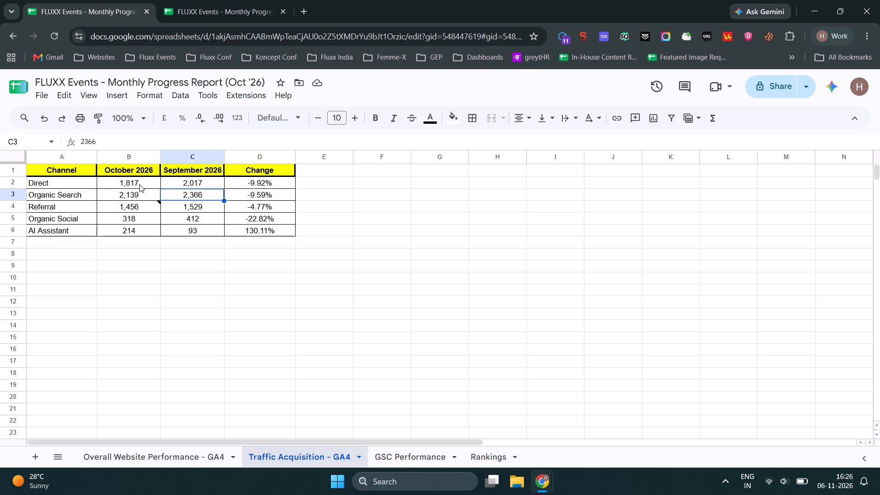
left_click_drag(140, 183, 147, 229)
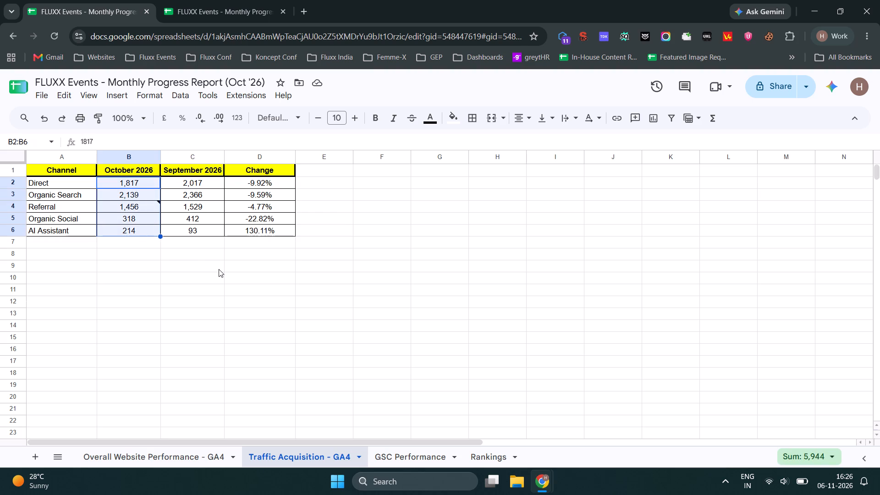
key("ctrl+c")
left_click(198, 183)
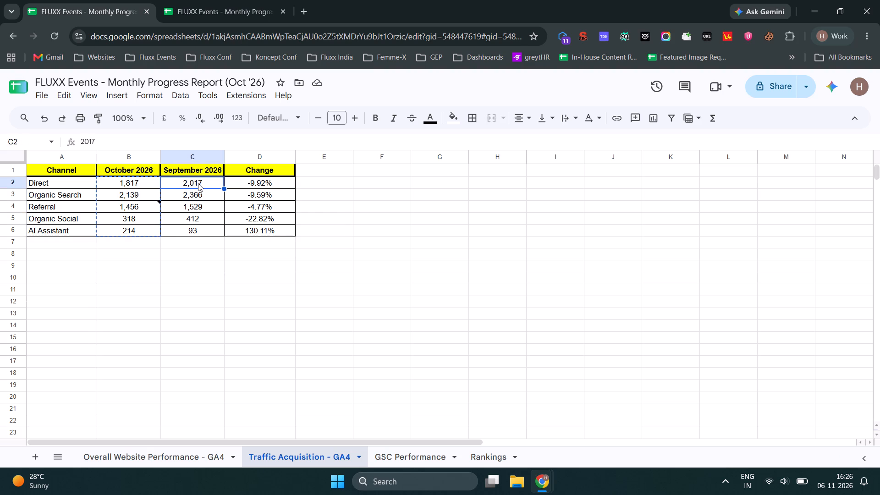
key("ctrl+v")
Clear the October 2026 channel figures in B2:B6.
left_click_drag(136, 181, 144, 228)
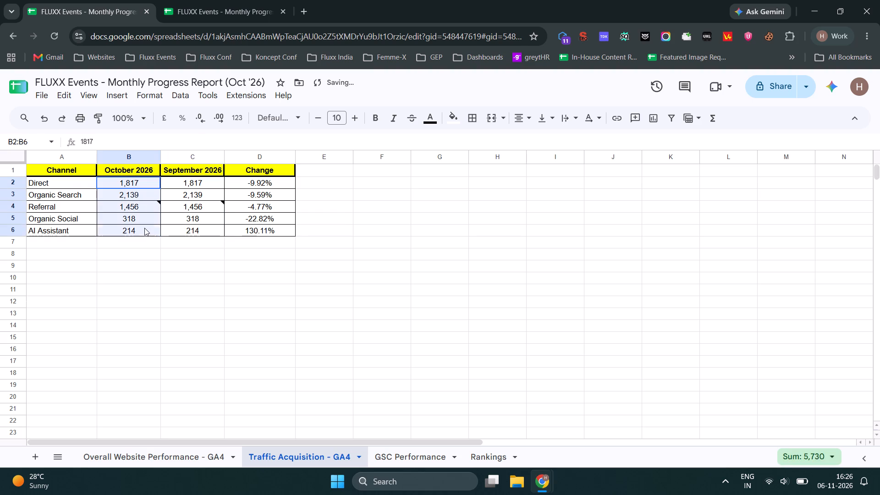
left_click_drag(144, 228, 145, 228)
key("Delete")
Delete the note text about the removed spike from the Referral row's October 2026 cell, B4.
left_click(146, 200)
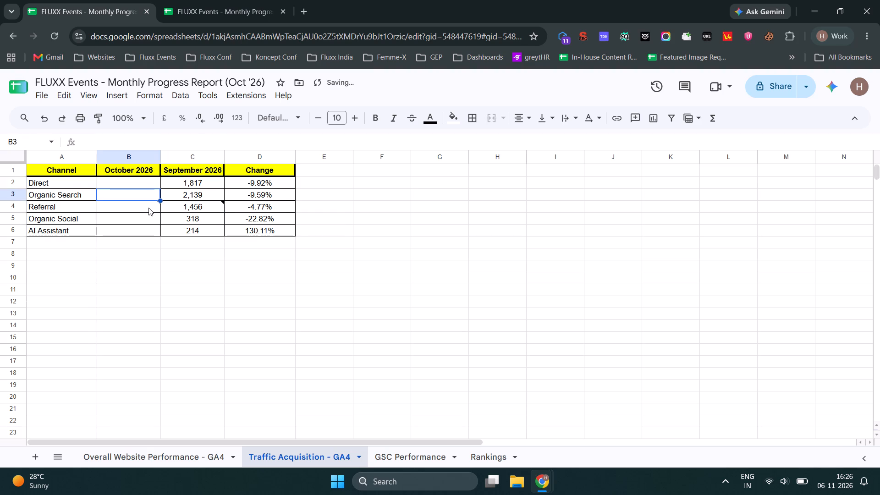
left_click(148, 208)
left_click(213, 187)
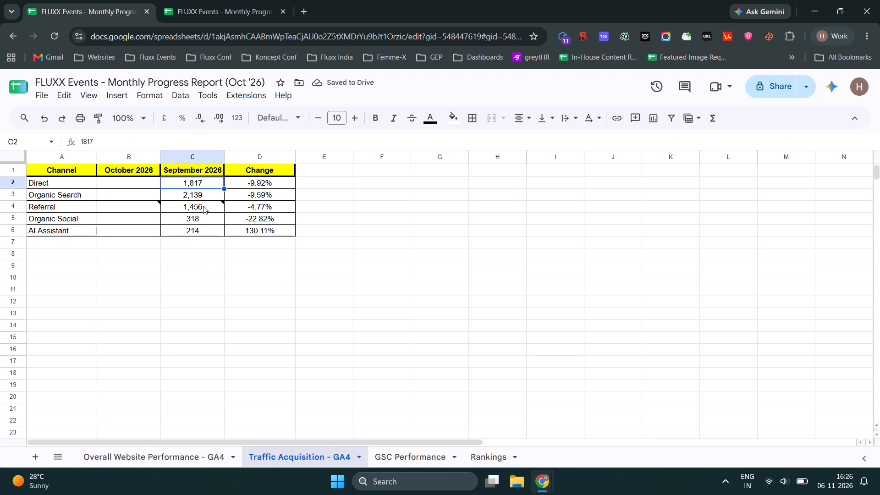
left_click(203, 206)
left_click(147, 209)
triple_click(192, 219)
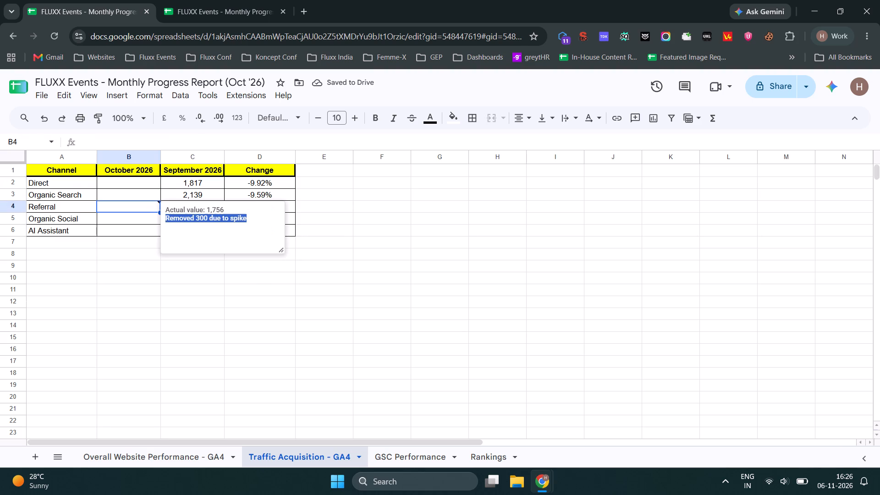
key("ctrl+a")
key("BackSpace")
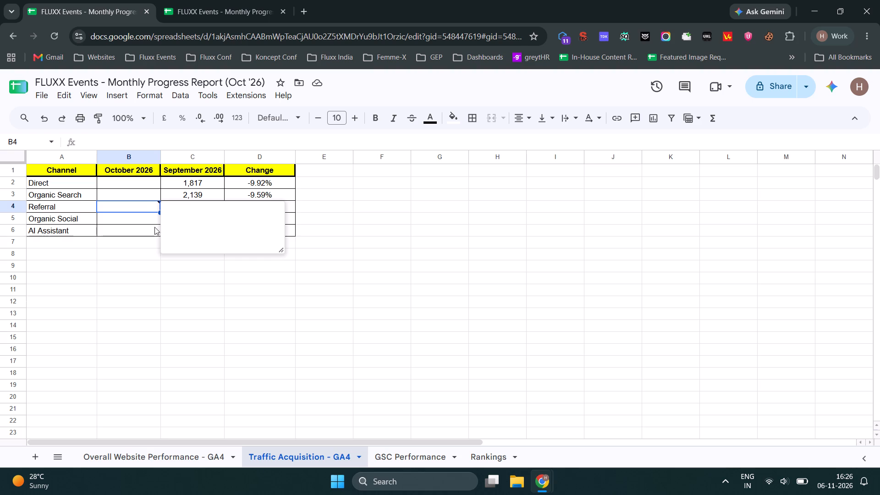
left_click(139, 228)
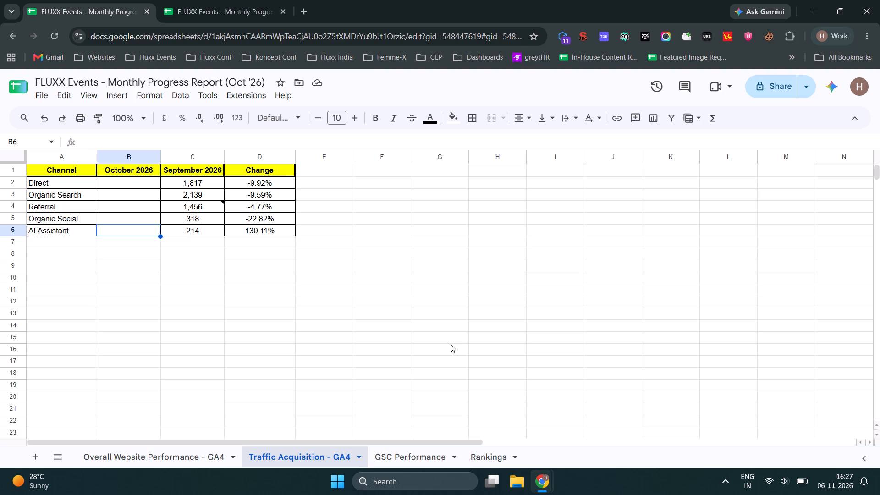
Switch to the Google Analytics window and go back to the Traffic acquisition report by session primary channel group.
key("alt+Tab")
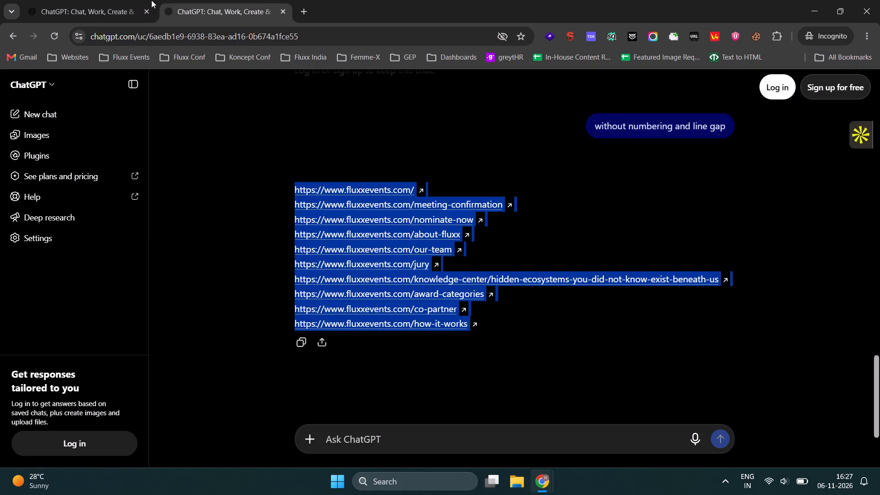
key("alt+Tab")
key("alt+Tab")
key("alt+Tab")
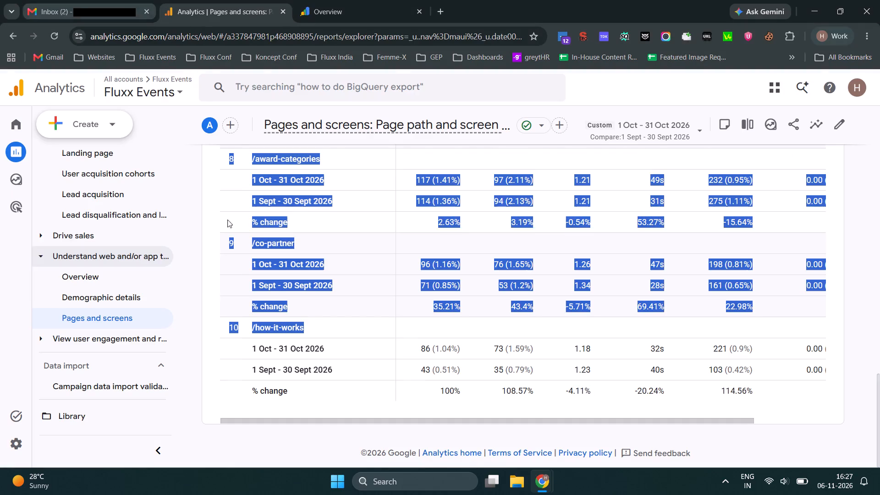
left_click(10, 38)
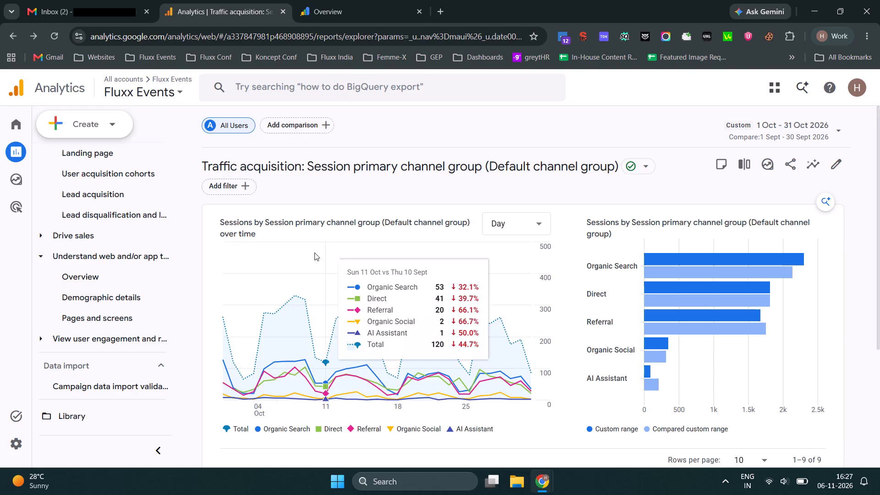
Copy Organic Search's October sessions, 2,303, from Google Analytics into B3 of the Traffic Acquisition - GA4 sheet, without formatting.
scroll(95, 273, "up", 3)
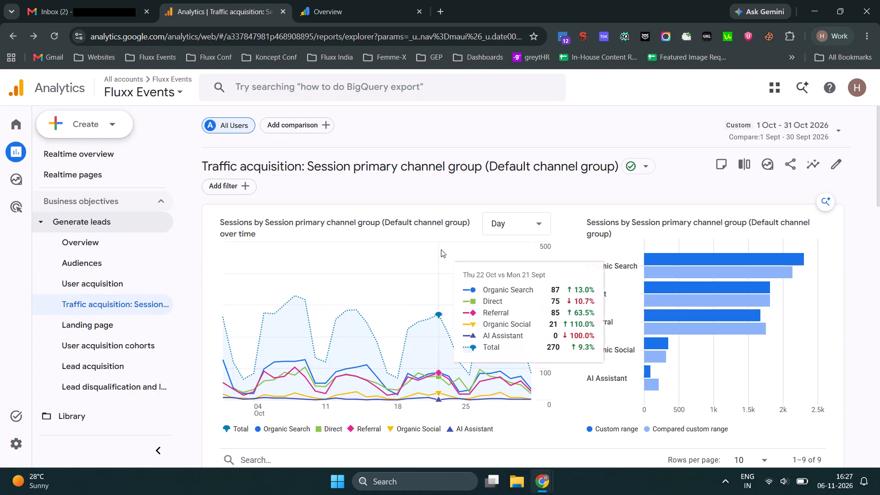
scroll(442, 250, "down", 11)
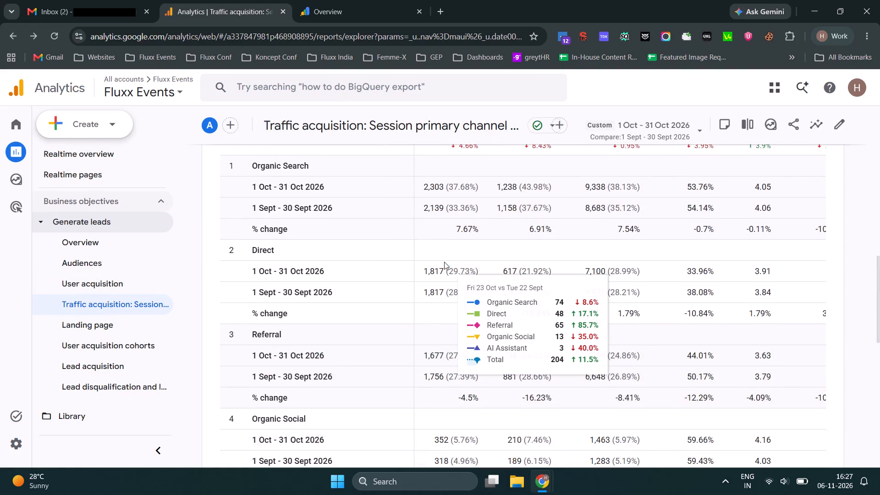
scroll(428, 275, "up", 2)
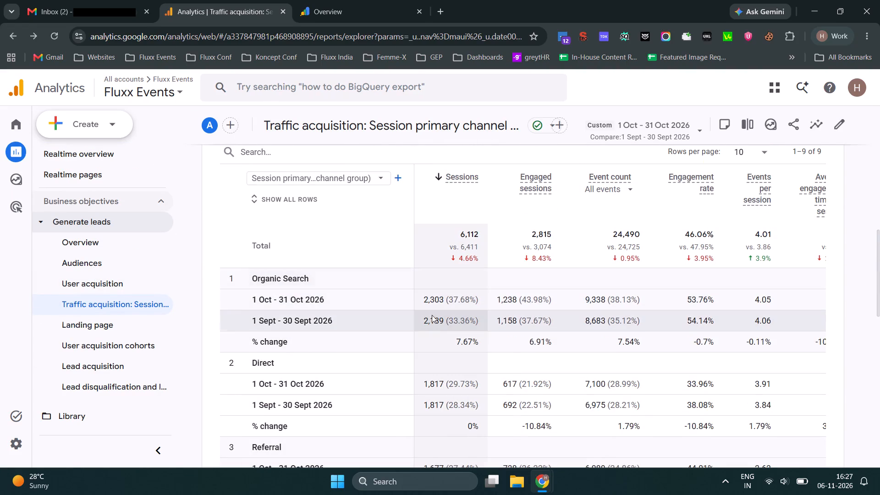
double_click(434, 302)
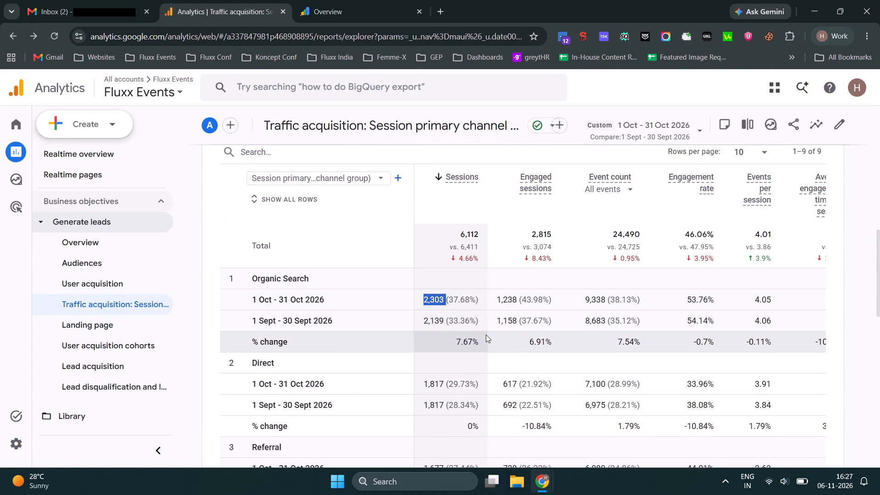
key("ctrl+c")
key("ctrl+c")
key("alt+Tab")
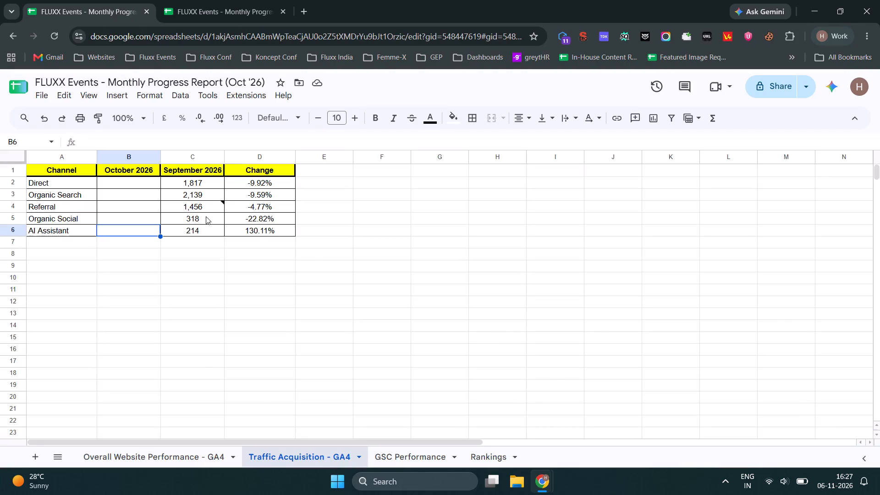
key("alt+Tab")
scroll(445, 337, "up", 8)
scroll(445, 338, "down", 4)
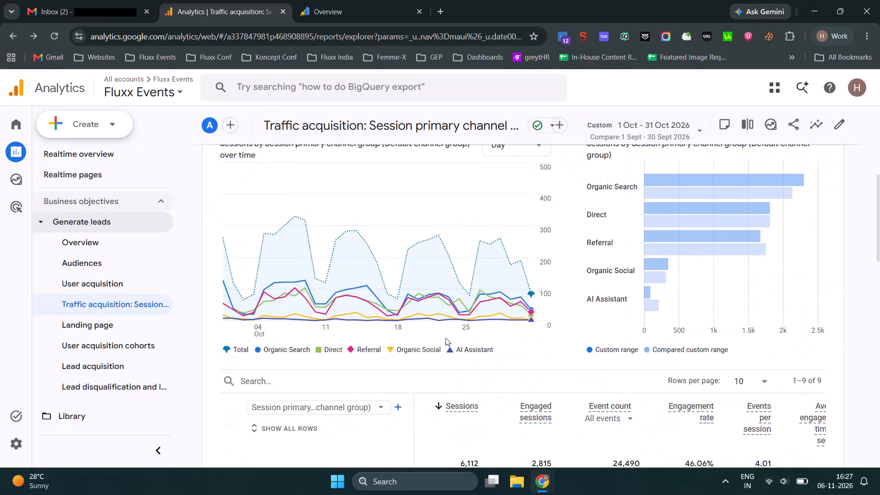
scroll(445, 338, "down", 5)
key("alt+Tab")
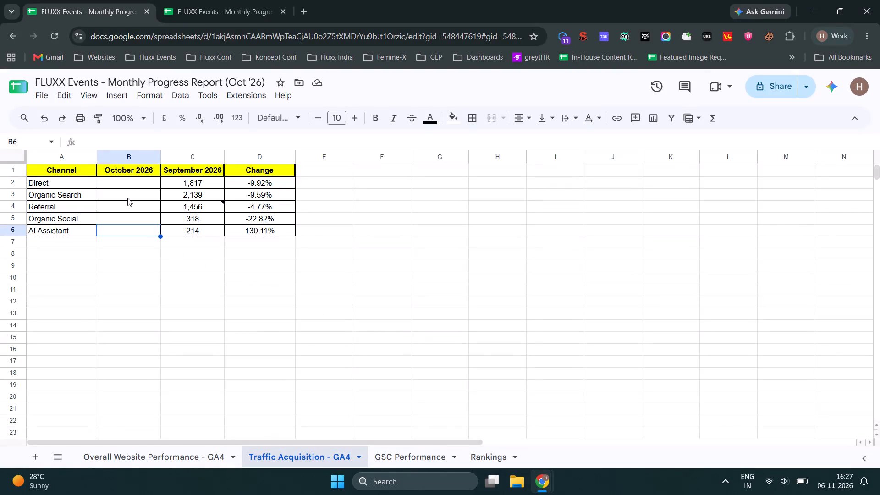
left_click(142, 198)
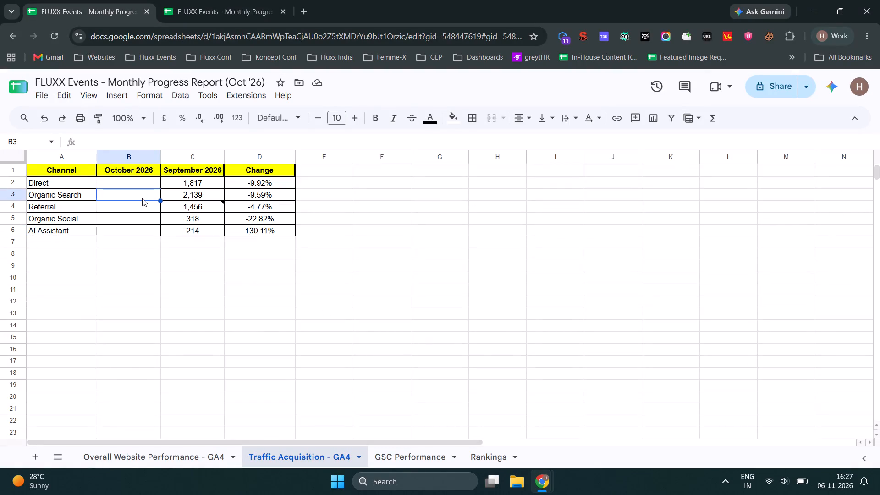
key("ctrl+shift+v")
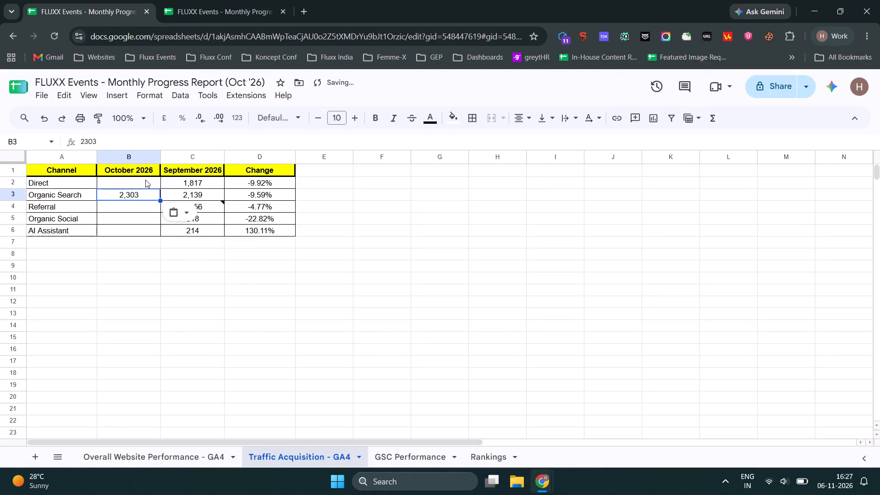
Clear the old Change percentages in D2:D6.
left_click(145, 180)
left_click_drag(260, 180, 264, 227)
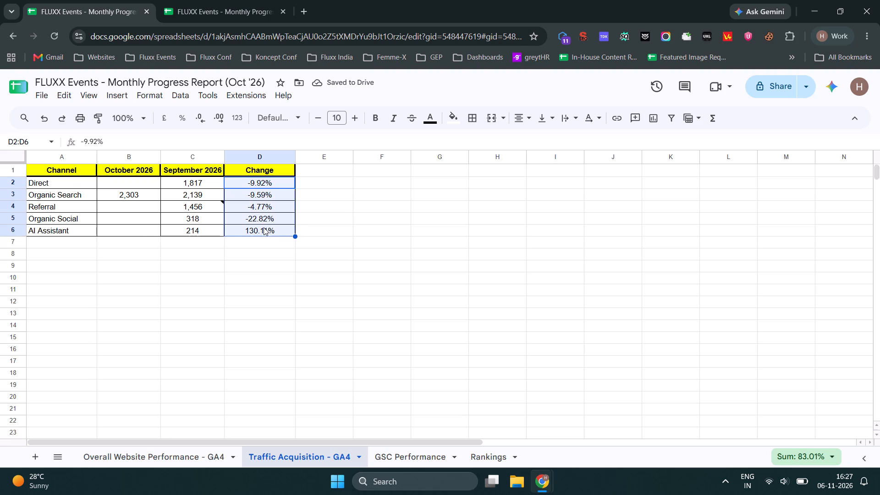
key("Delete")
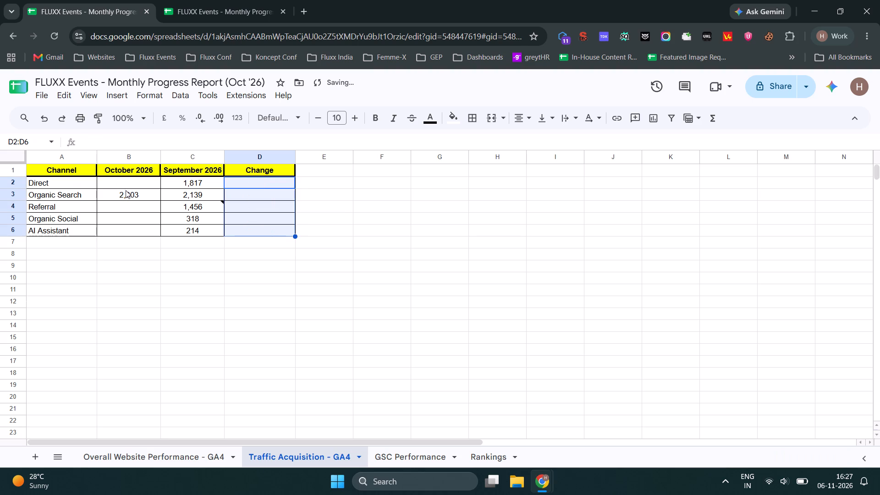
Copy Direct's October sessions, 1,817, from Google Analytics into B2 of the report sheet, without formatting.
left_click(129, 183)
key("alt+Tab")
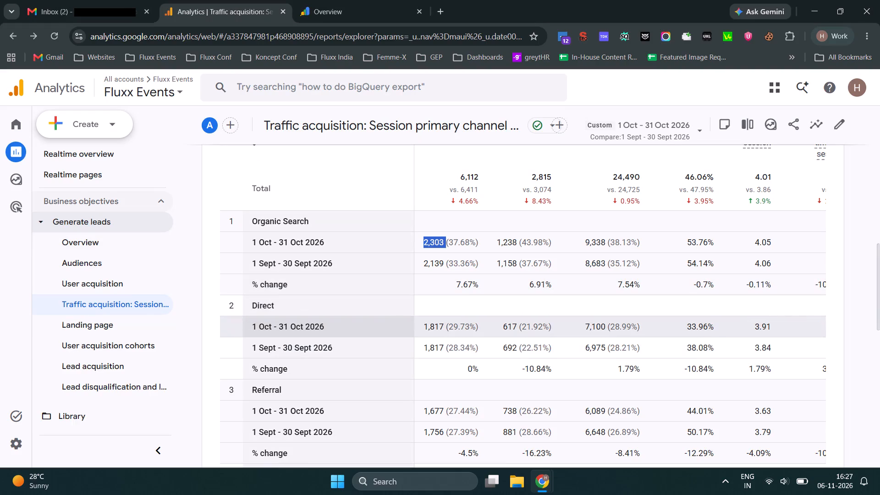
left_click_drag(423, 325, 445, 325)
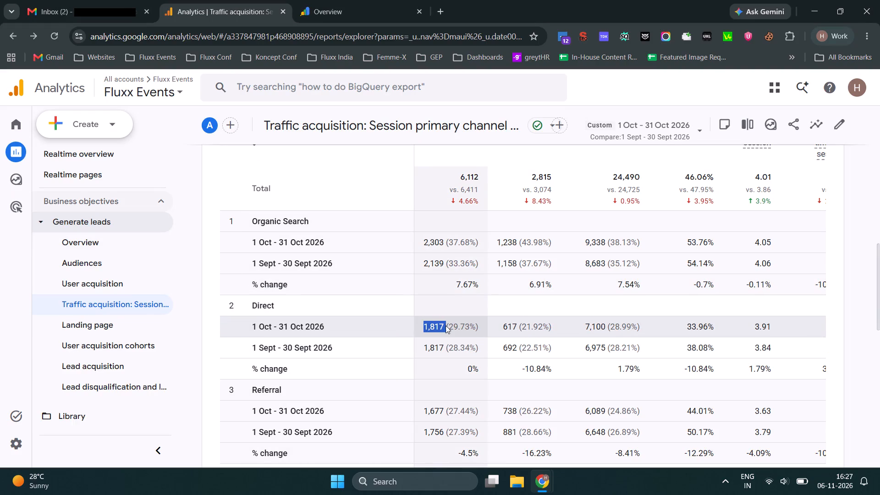
left_click_drag(445, 325, 445, 325)
key("ctrl+c")
key("alt+Tab")
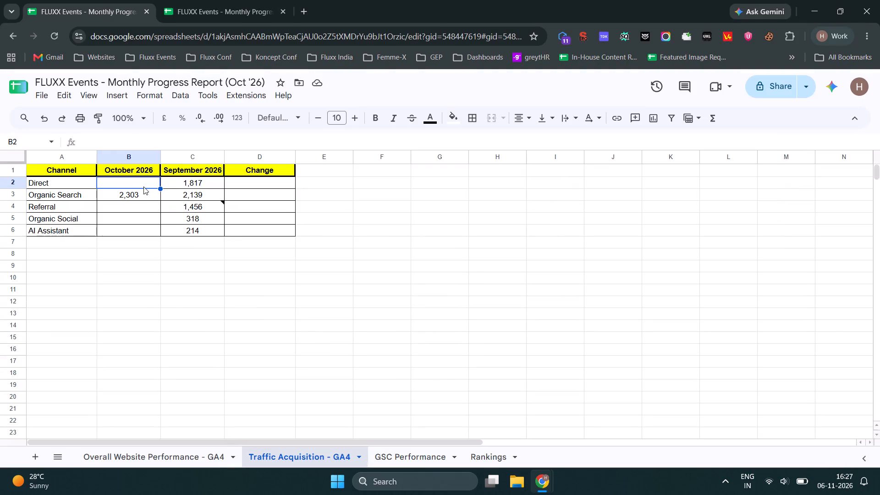
key("ctrl+shift+v")
Enter 0 as the Direct channel's Change value in D2.
left_click(253, 186)
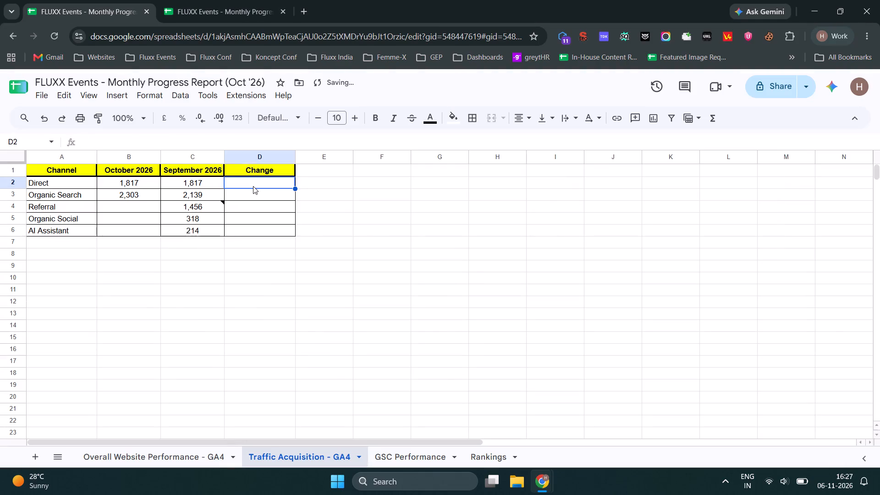
key("0")
key("Return")
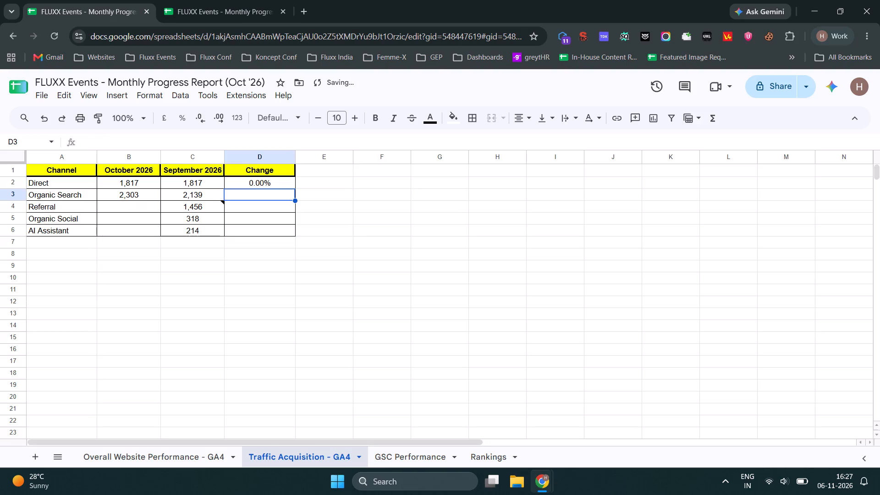
Copy Organic Search's sessions % change from Google Analytics into its Change cell, D3, entering it as 7.67%.
key("alt+Tab")
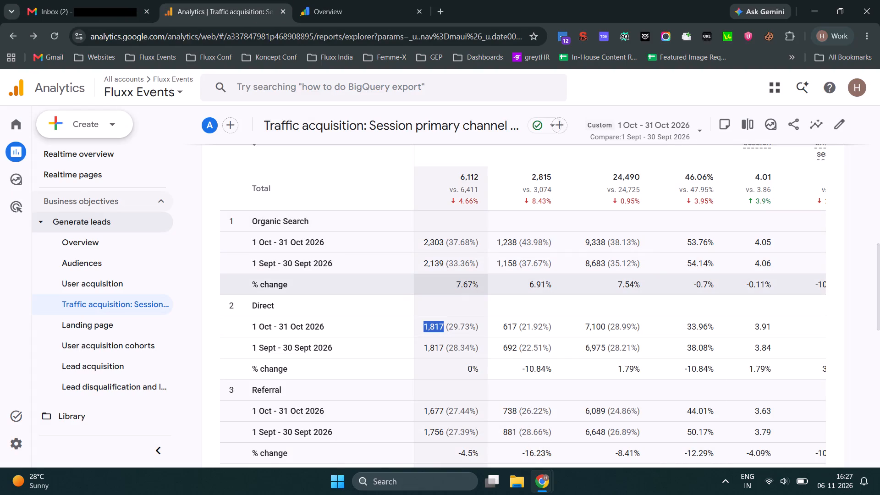
left_click_drag(452, 284, 474, 284)
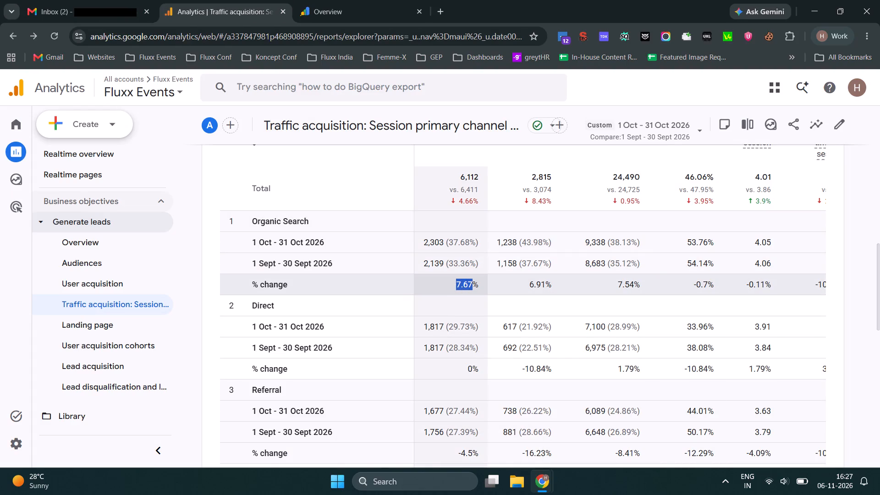
key("ctrl+c")
key("alt+Tab")
double_click(273, 196)
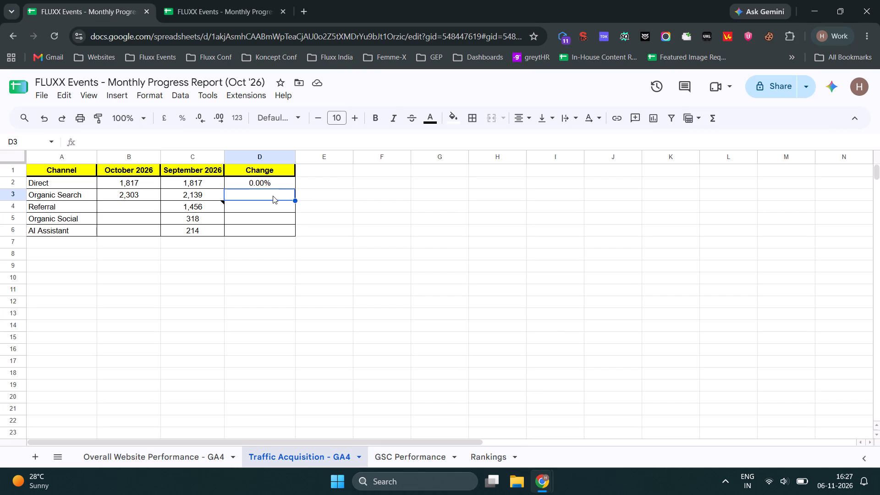
key("ctrl+v")
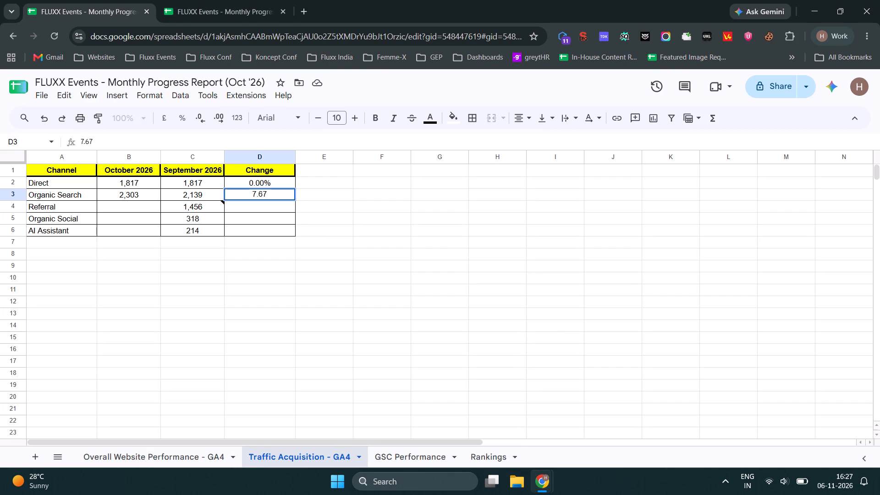
key("shift+percent")
key("Return")
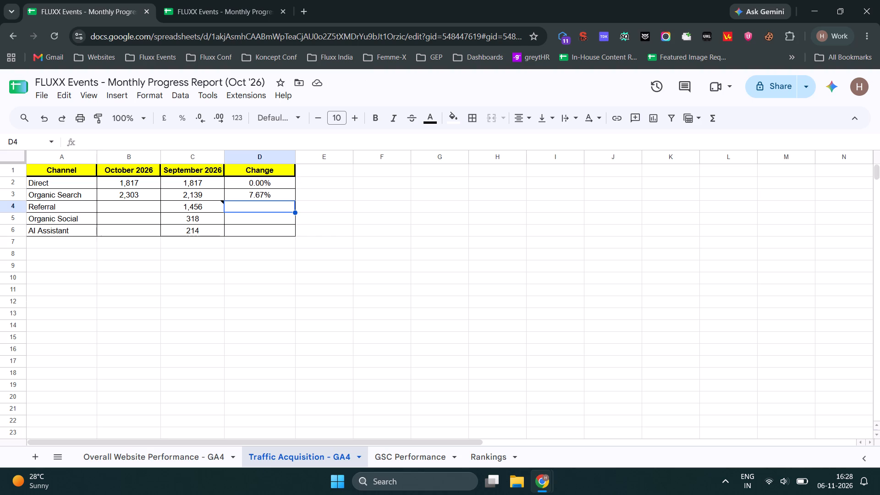
Copy Referral's October sessions, 1,677, from Google Analytics into B4 of the report sheet, without formatting.
key("alt+Tab")
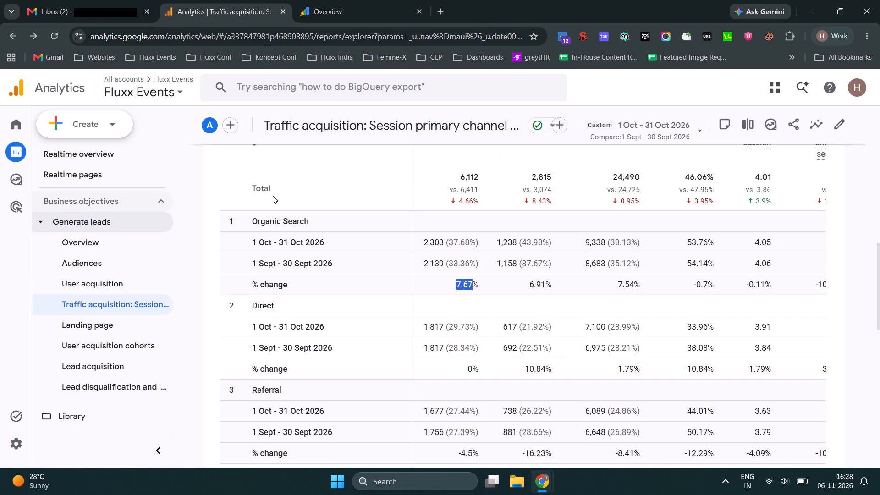
scroll(515, 297, "down", 2)
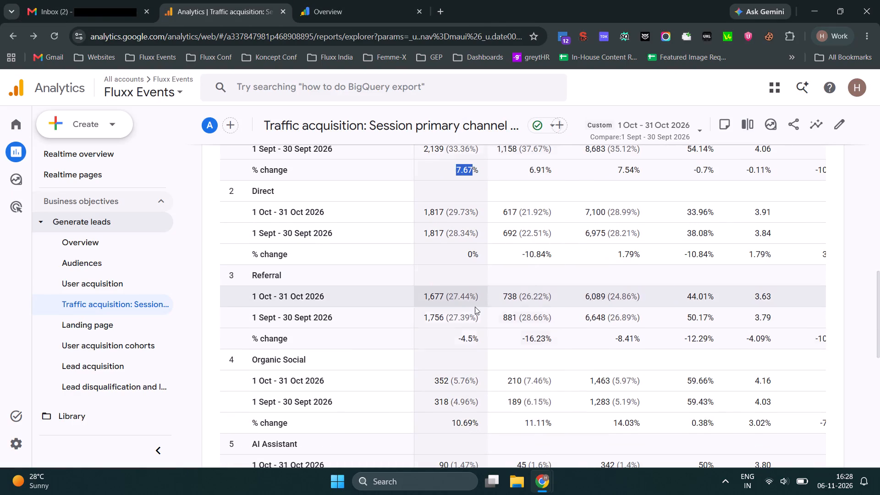
double_click(431, 297)
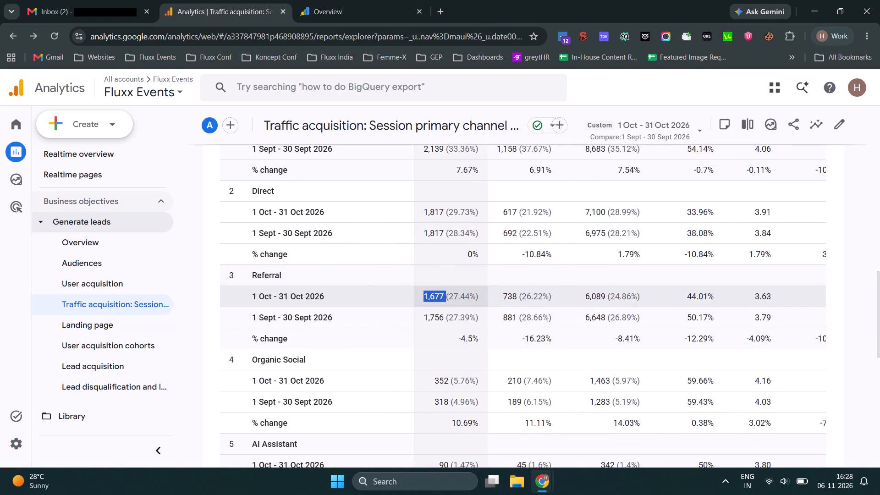
key("ctrl+c")
key("alt+Tab")
left_click(147, 210)
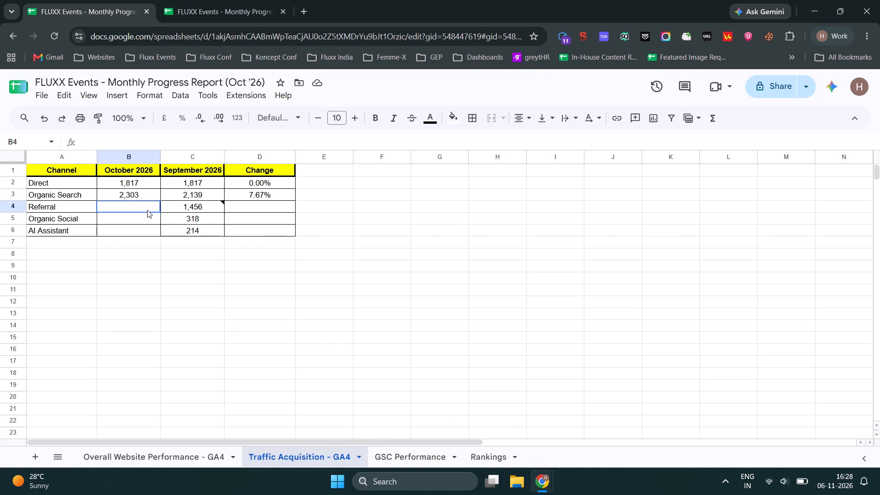
key("ctrl+shift+v")
double_click(145, 208)
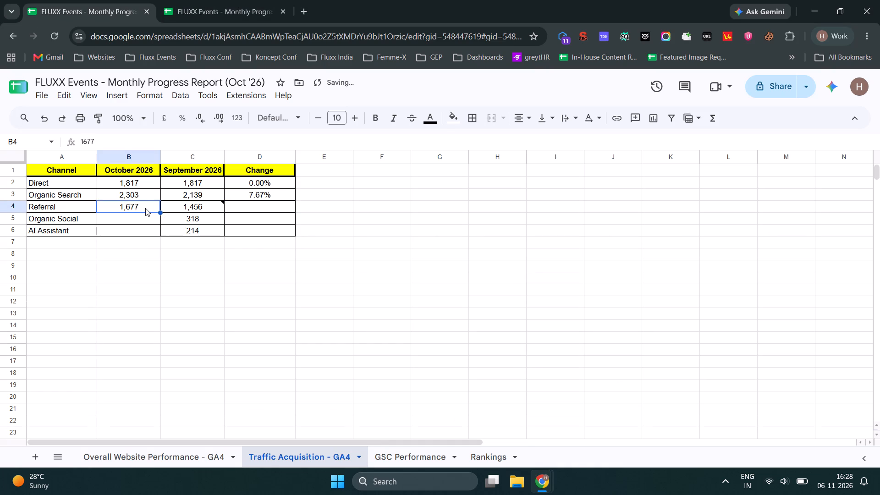
Copy Organic Social's October sessions, 352, from Google Analytics into B5 of the report sheet, without formatting.
left_click(149, 218)
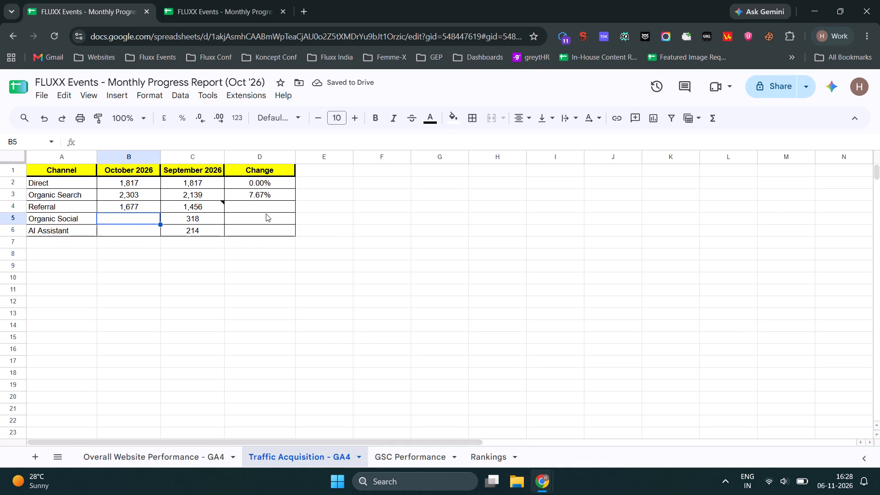
key("alt+Tab")
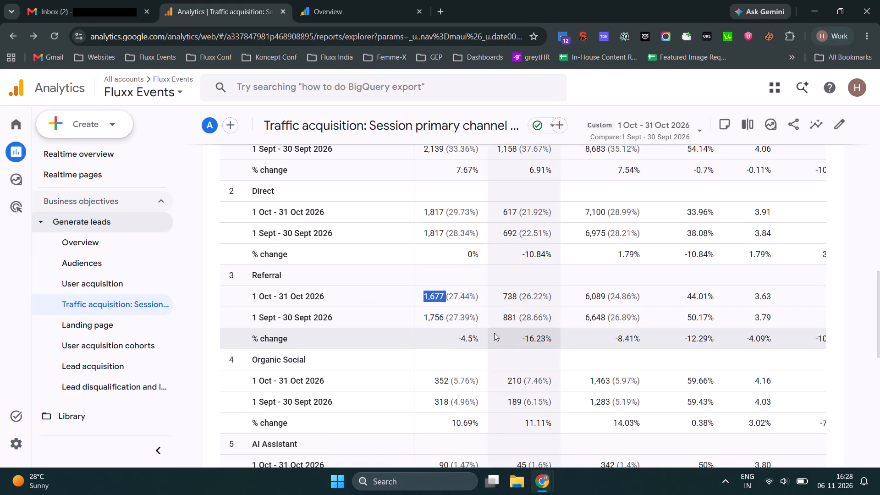
key("alt+Tab")
key("alt+Tab")
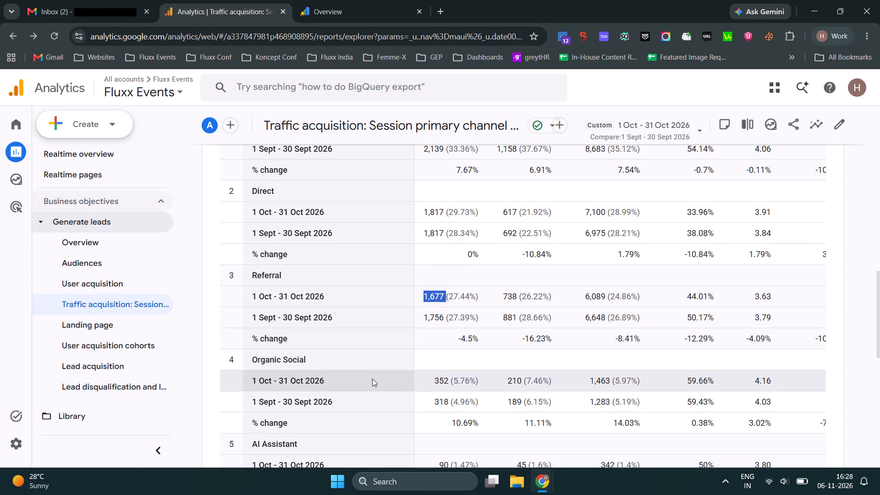
scroll(372, 379, "down", 1)
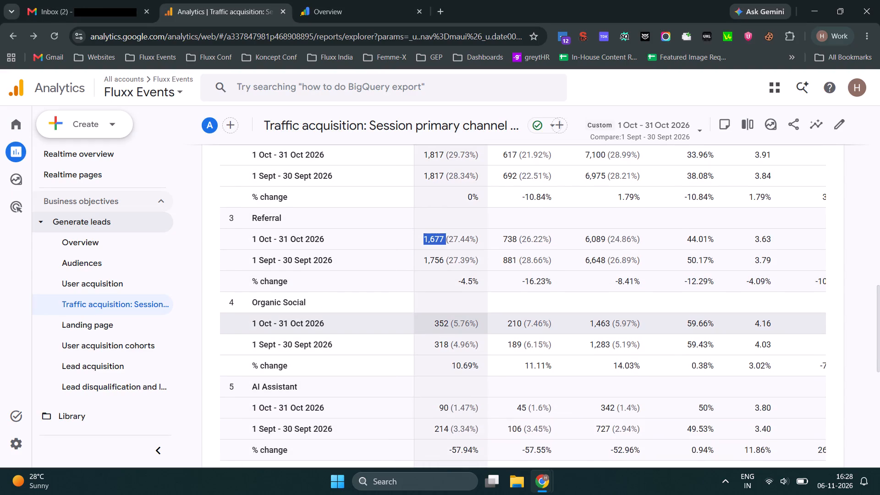
triple_click(440, 323)
double_click(438, 324)
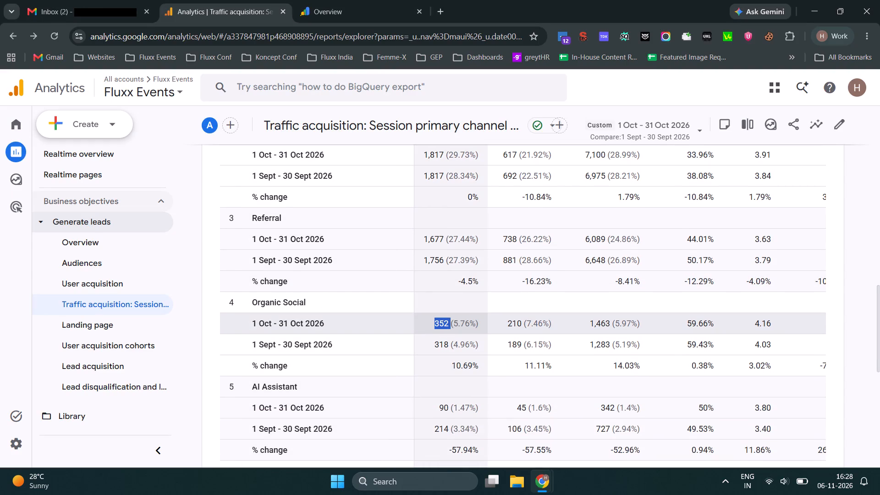
key("ctrl+c")
key("alt+Tab")
key("ctrl+shift+v")
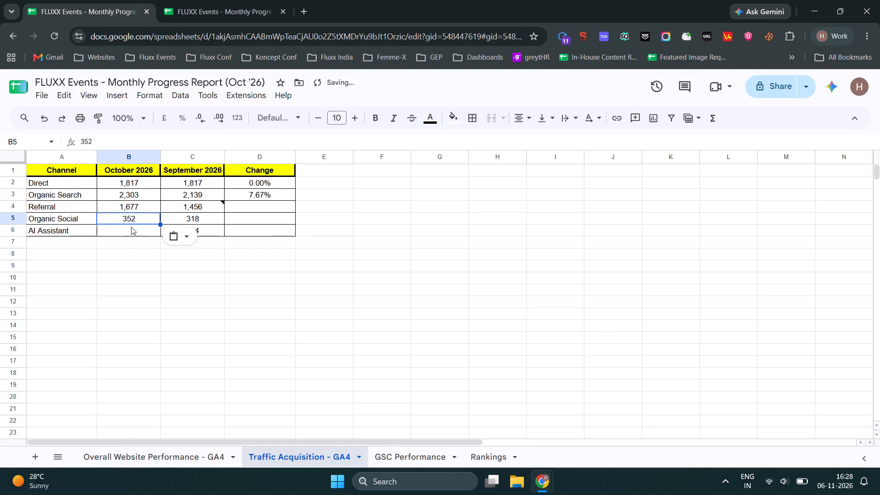
Copy Organic Social's sessions % change from Google Analytics into its Change cell, D5, entering it as 10.69%.
left_click(134, 227)
key("alt+Tab")
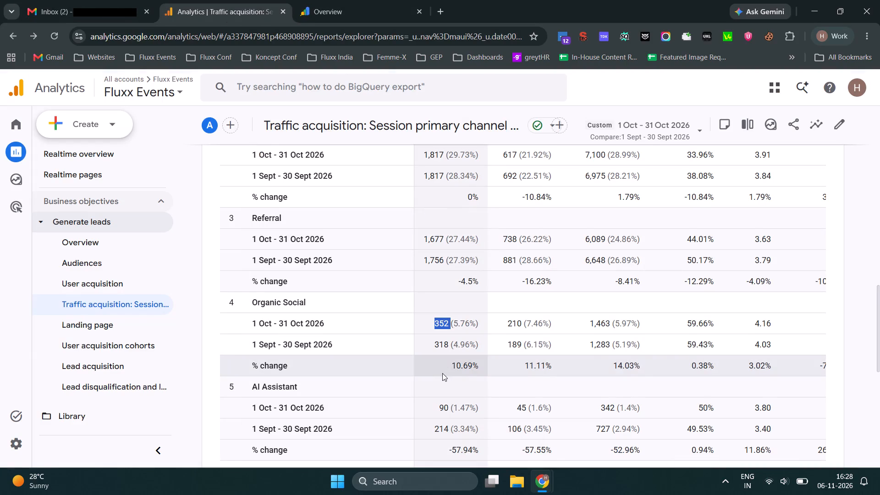
left_click_drag(452, 366, 473, 367)
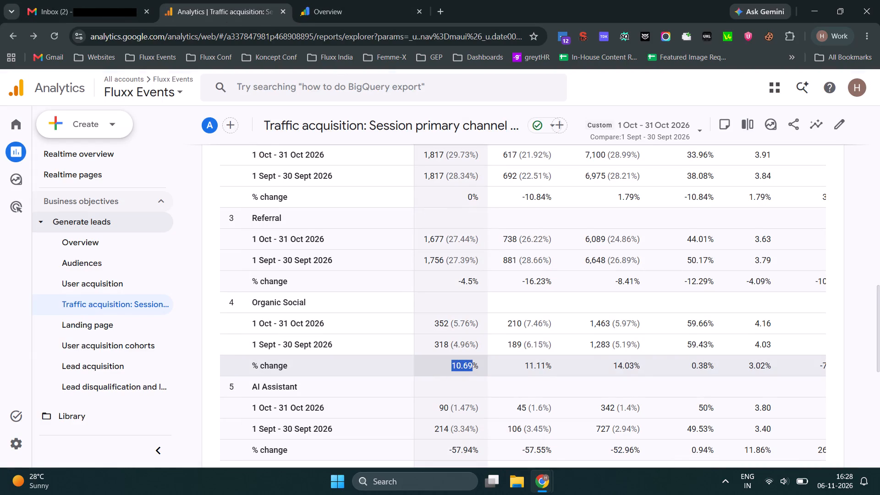
key("ctrl+c")
key("alt+Tab")
left_click(268, 219)
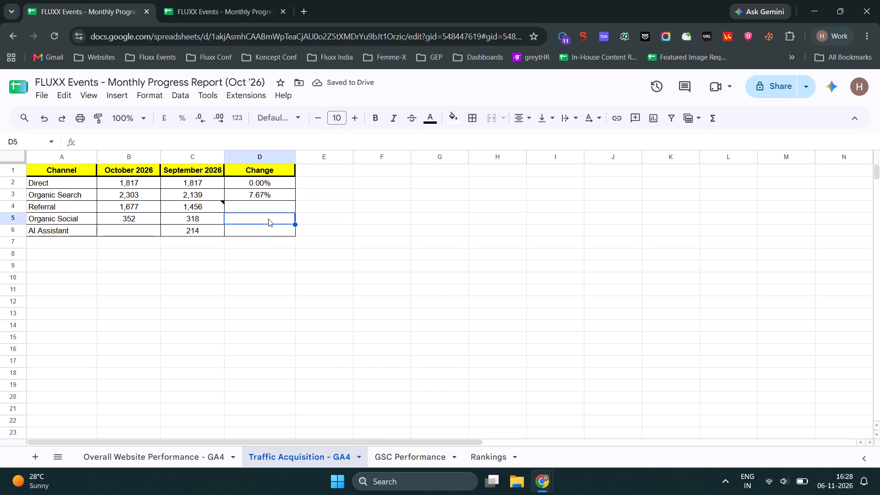
double_click(268, 219)
key("ctrl+shift+v")
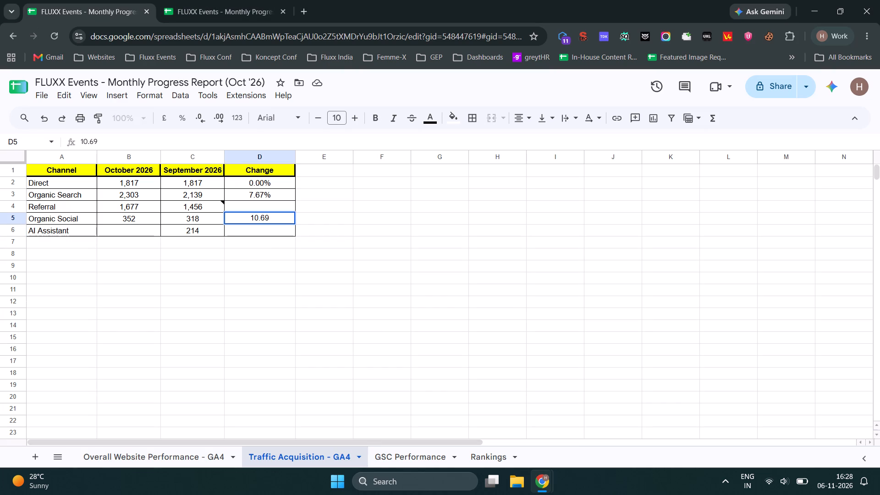
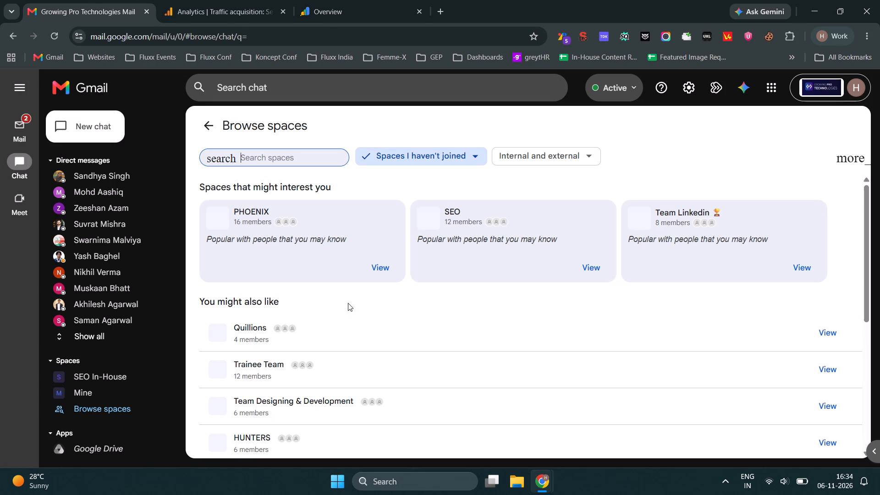
Leave the Browse spaces page in Chat and open the Gmail inbox.
left_click(828, 333)
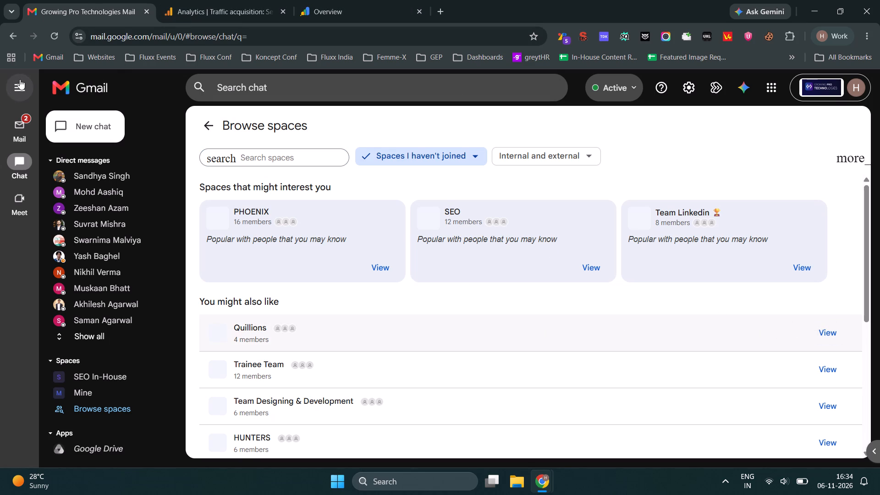
left_click(20, 118)
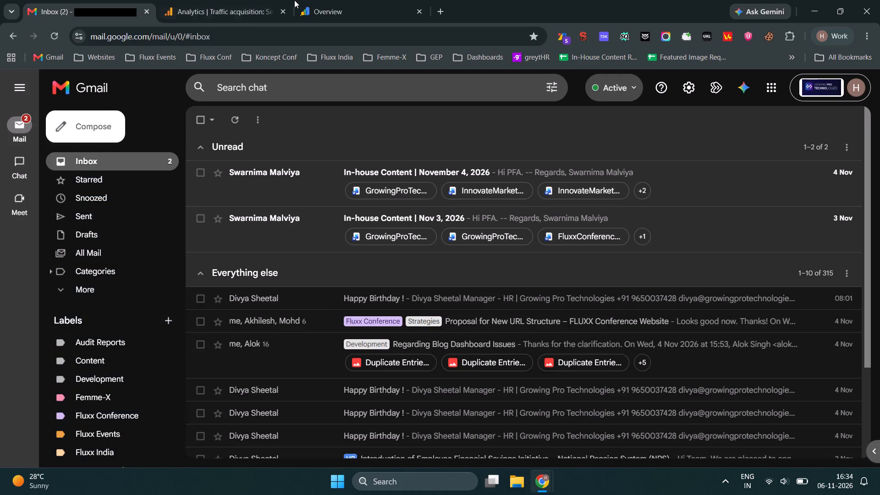
Switch to the Search Console tab and change the Wi-Fi connection to the Growing Pro Technologies network.
left_click(324, 0)
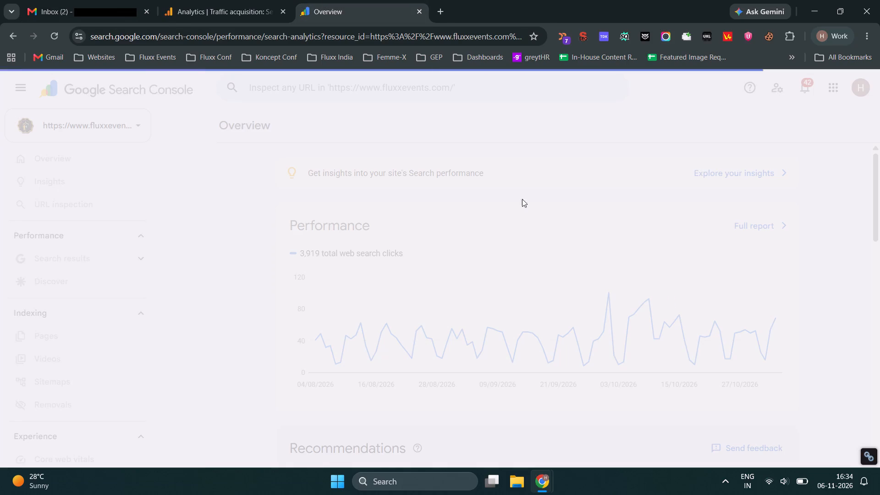
left_click(788, 482)
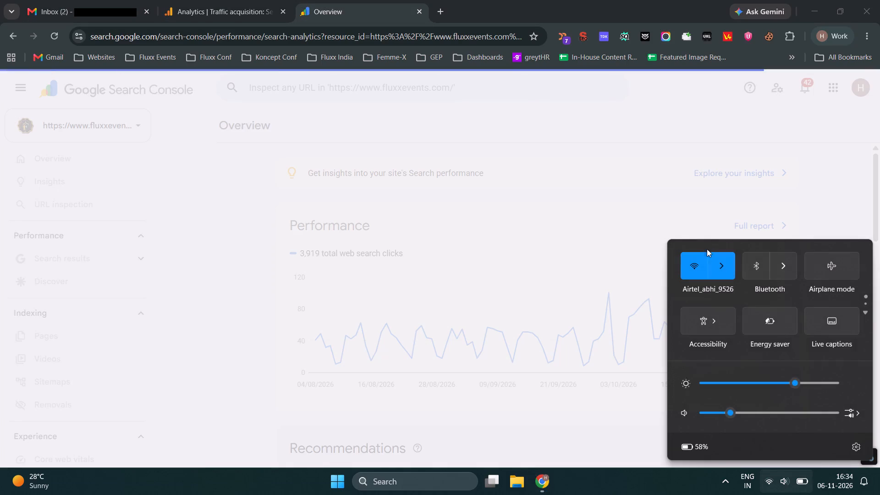
left_click(720, 273)
left_click(781, 346)
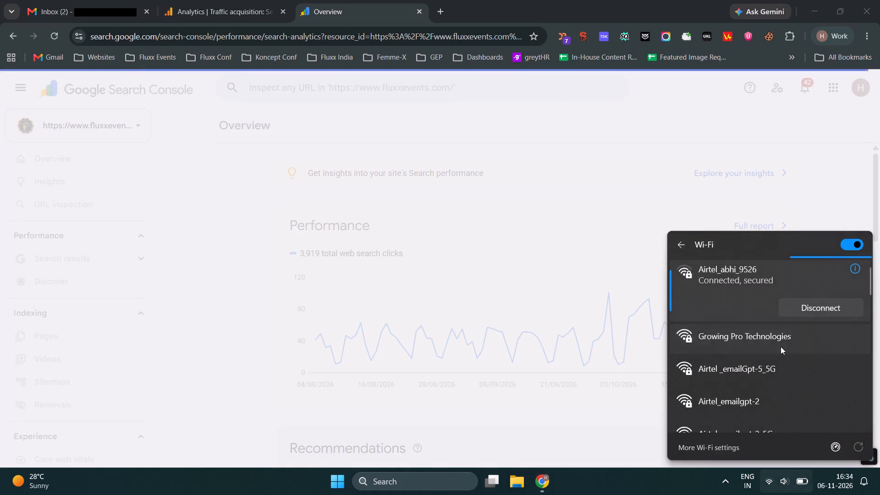
left_click(811, 356)
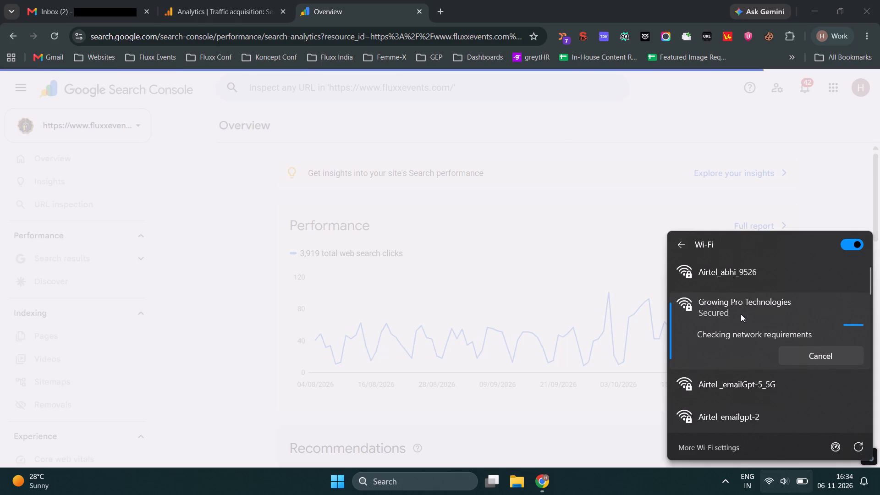
left_click(551, 0)
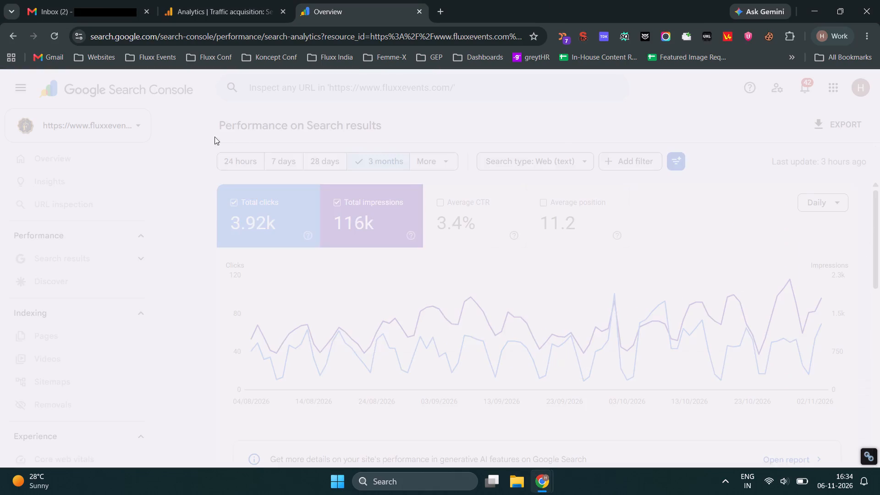
Set the date range of the fluxxevents.com search results performance report to 28 days.
left_click(324, 163)
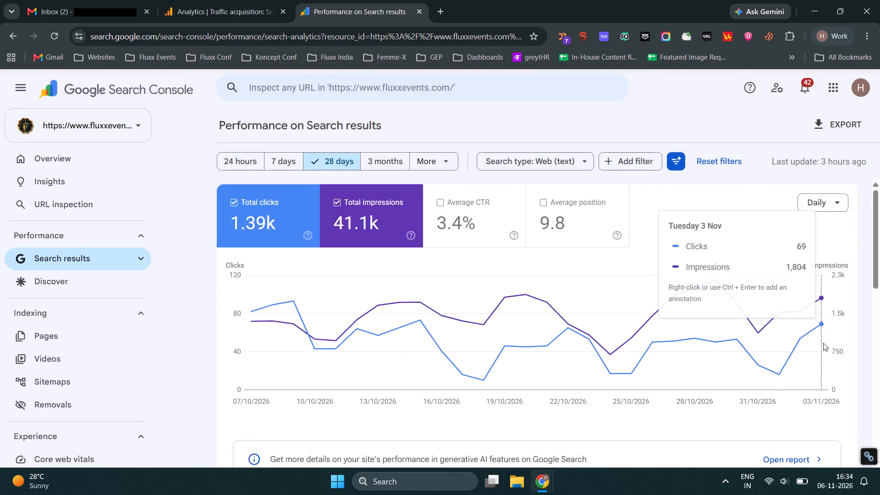
Open the comparison options of the performance report's date range.
left_click(432, 158)
left_click(354, 166)
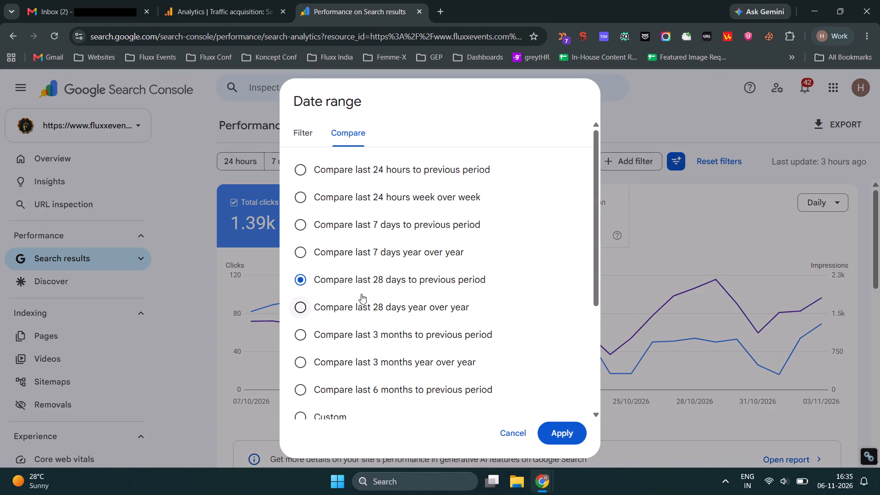
Apply a custom date comparison of 2026-10-01 to 2026-10-31 against 2026-09-01 to 2026-09-30 to the Search Console performance report.
scroll(423, 308, "down", 4)
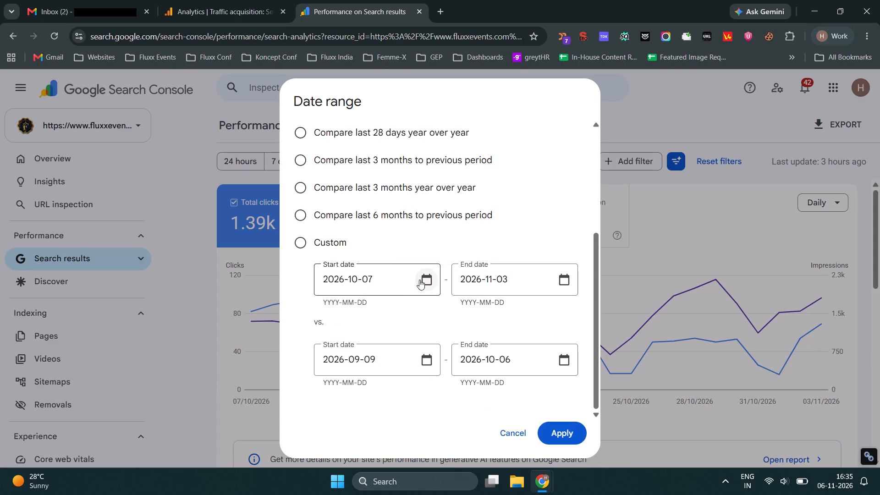
left_click(428, 278)
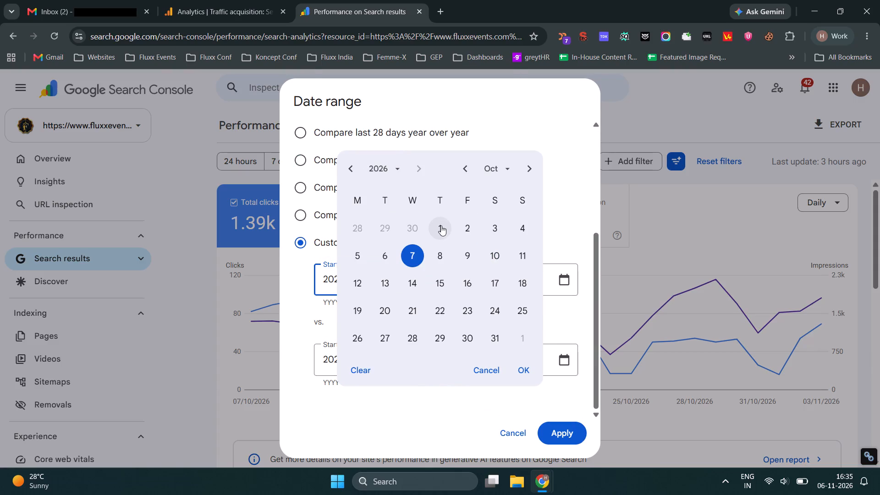
left_click(441, 225)
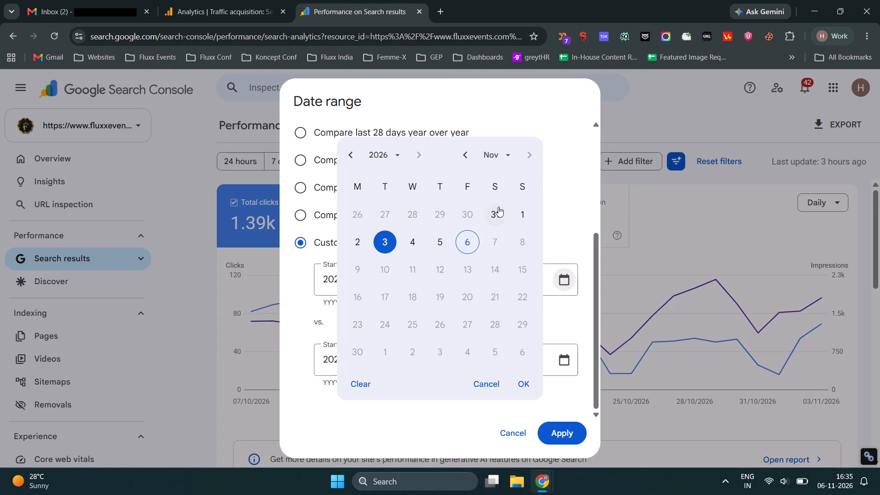
left_click(499, 214)
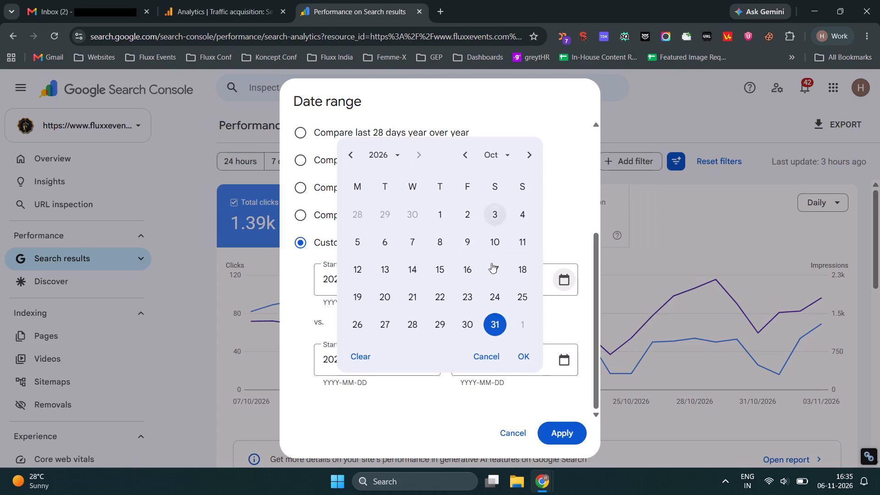
left_click(523, 355)
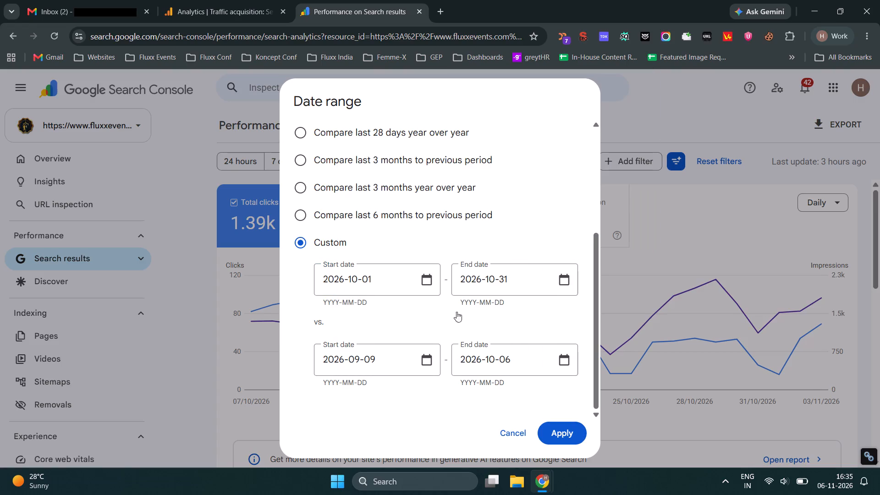
left_click(431, 356)
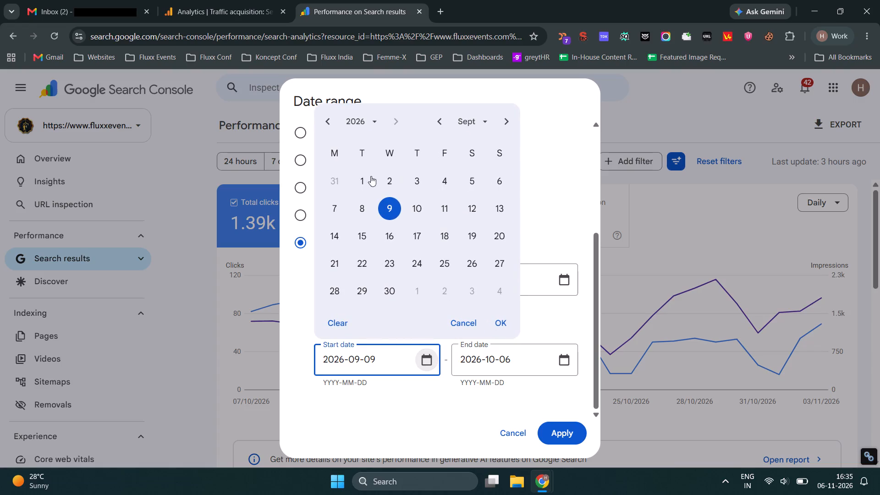
left_click(362, 181)
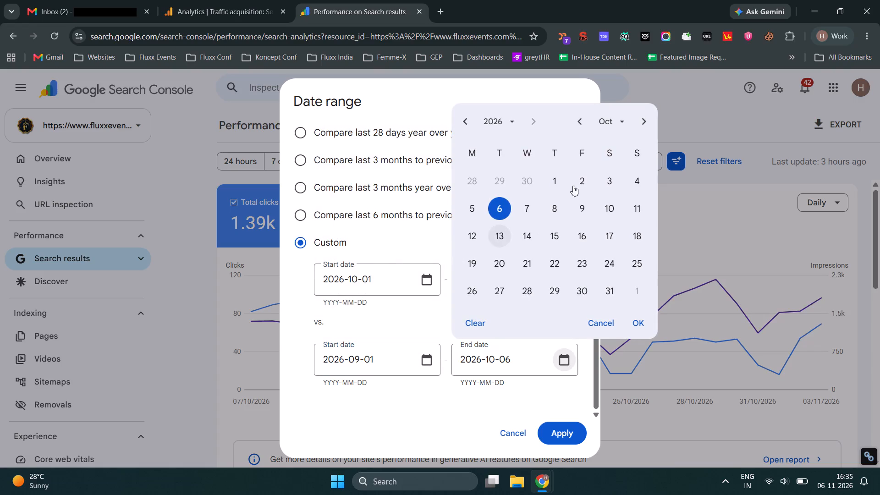
left_click(527, 178)
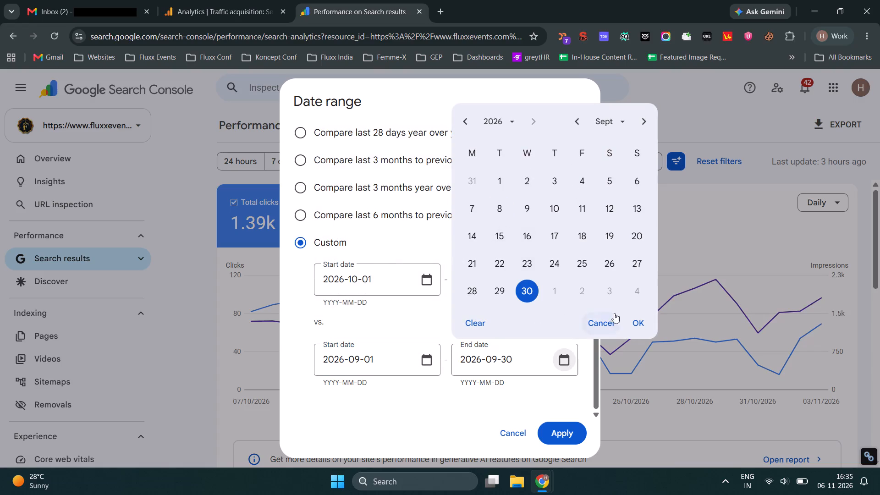
left_click(639, 325)
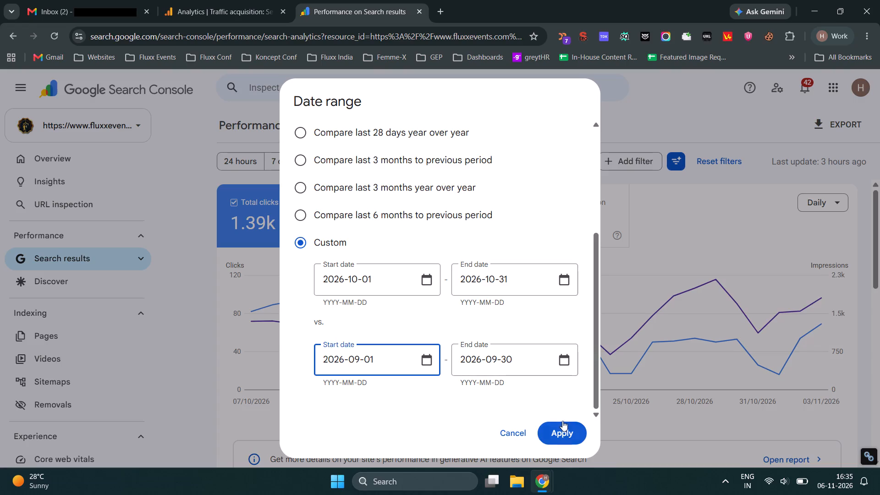
left_click(565, 423)
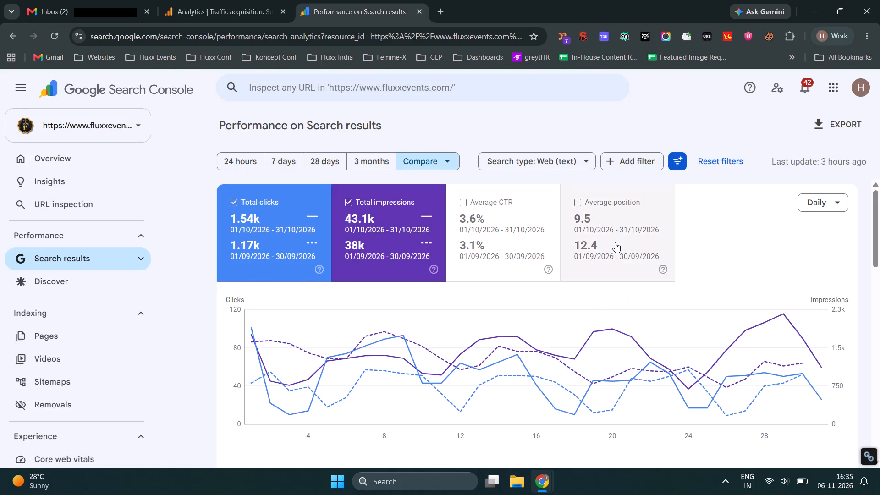
Enter October's Total Clicks from Search Console as 1.54K in B2 of the GSC Performance sheet.
key("alt+Tab")
left_click(455, 261)
left_click(148, 184)
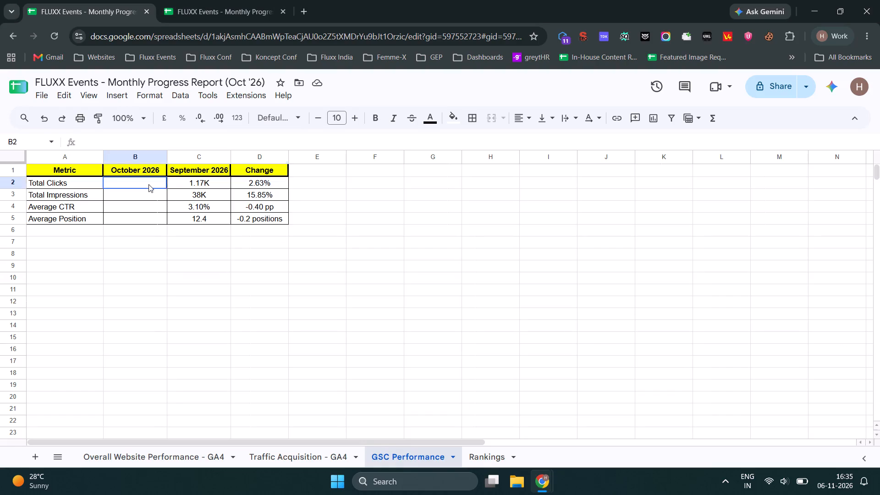
key("alt+Tab")
key("alt+Tab")
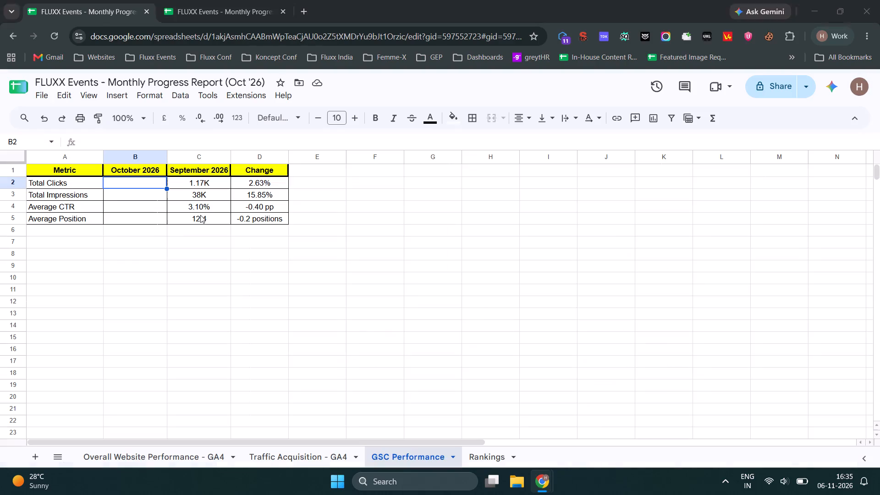
type("1.")
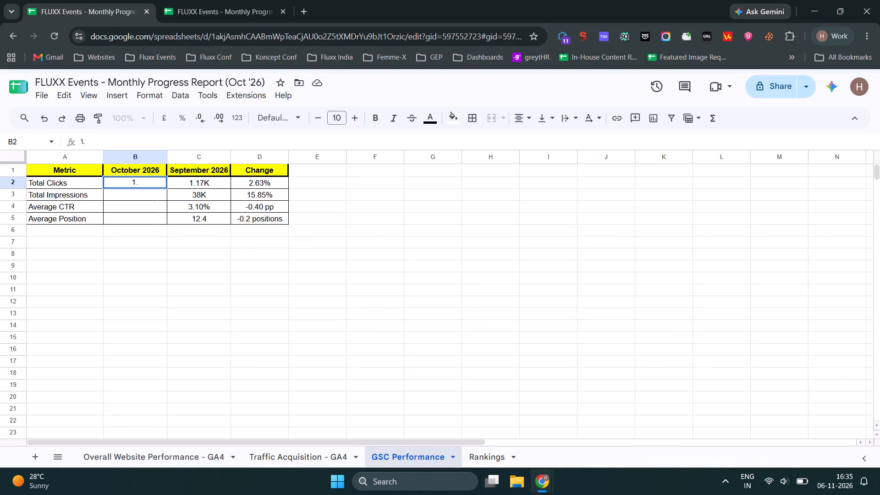
type("54")
key("shift+k")
key("Return")
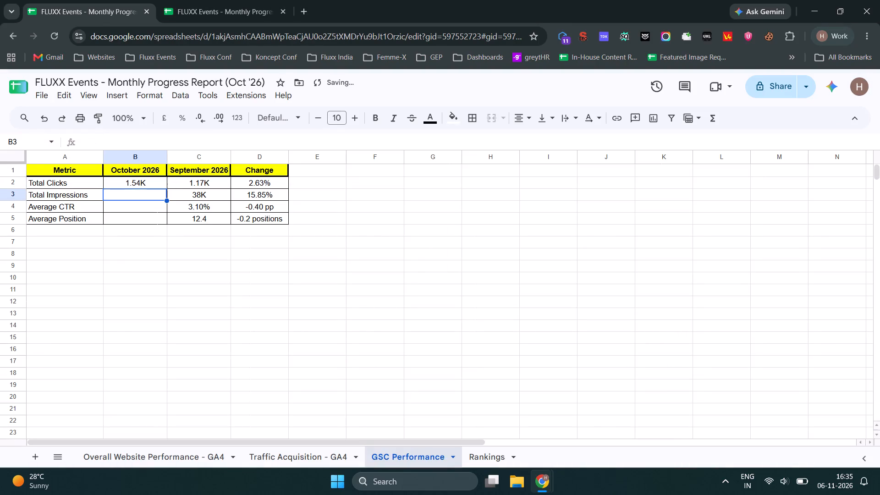
Enter October's Total Impressions from Search Console as 43.1K in B3 of the GSC Performance sheet.
key("alt+Tab")
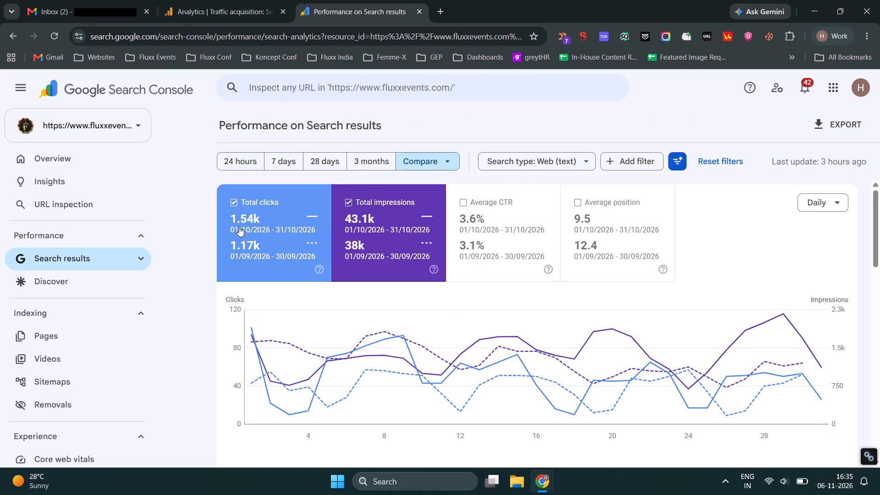
scroll(210, 235, "down", 5)
scroll(210, 235, "up", 5)
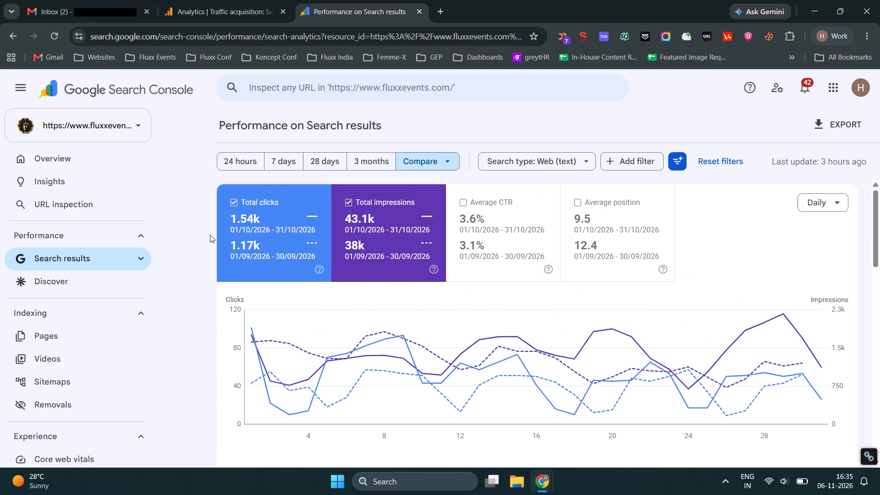
scroll(210, 235, "up", 2)
scroll(210, 235, "down", 5)
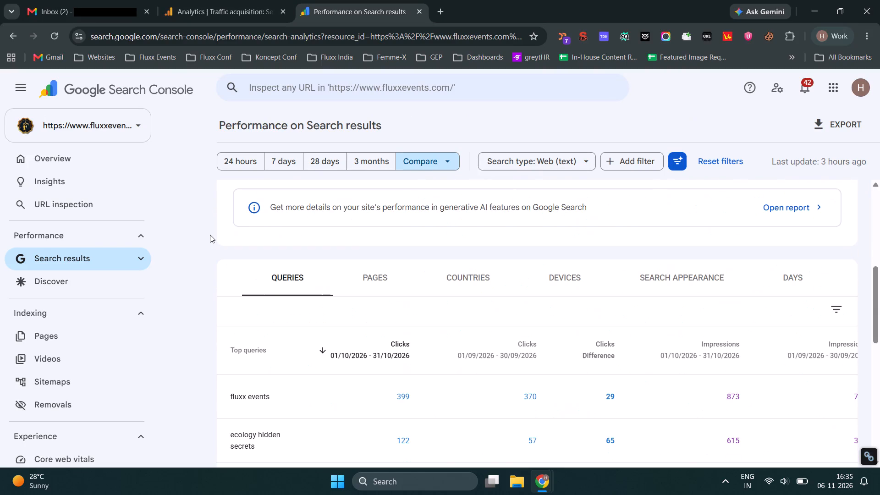
scroll(210, 235, "up", 4)
key("alt+Tab")
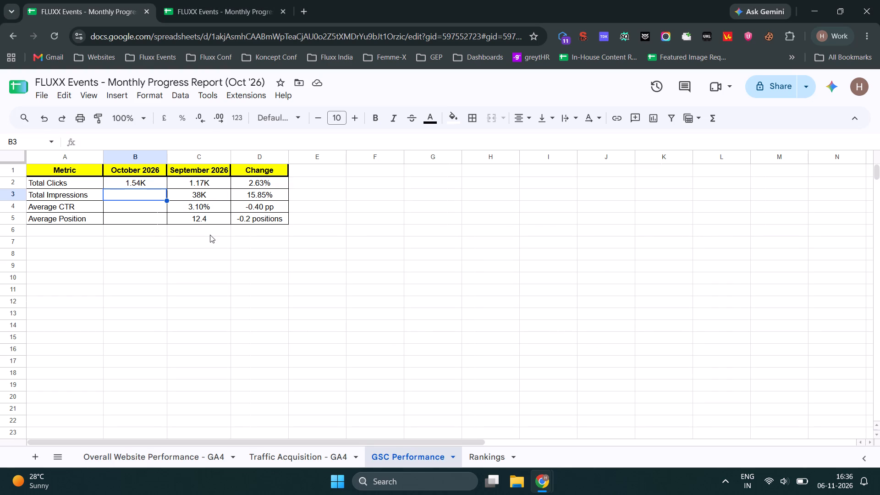
key("alt+Tab")
scroll(281, 250, "up", 7)
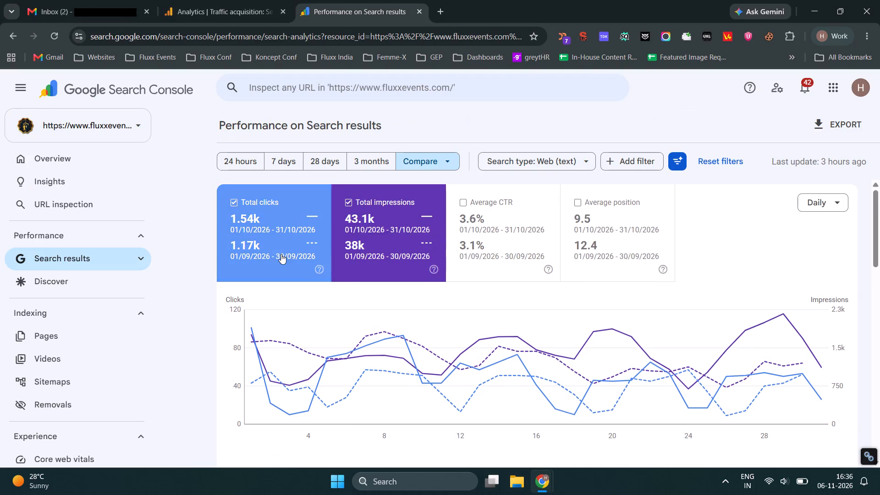
scroll(281, 254, "up", 1)
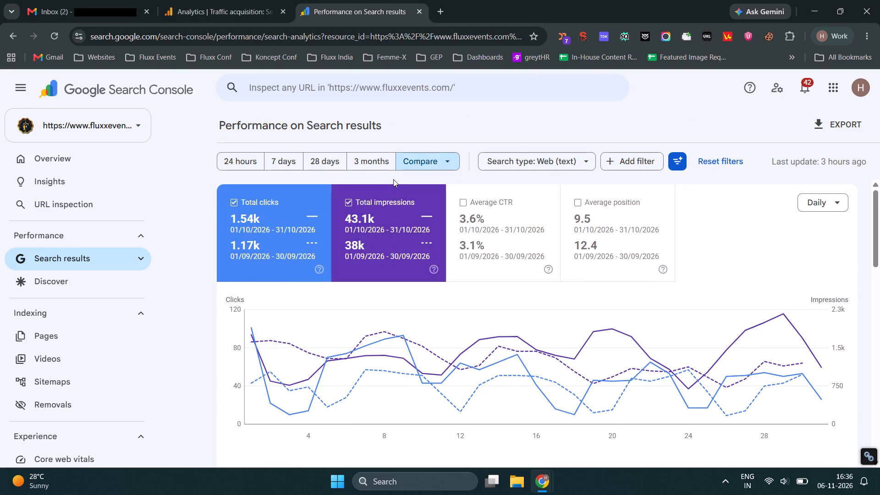
key("alt+Tab")
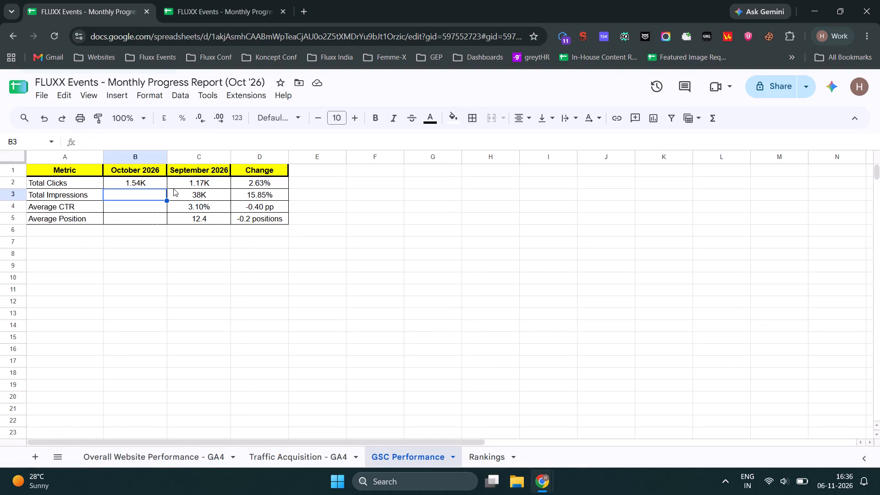
type("43.1K")
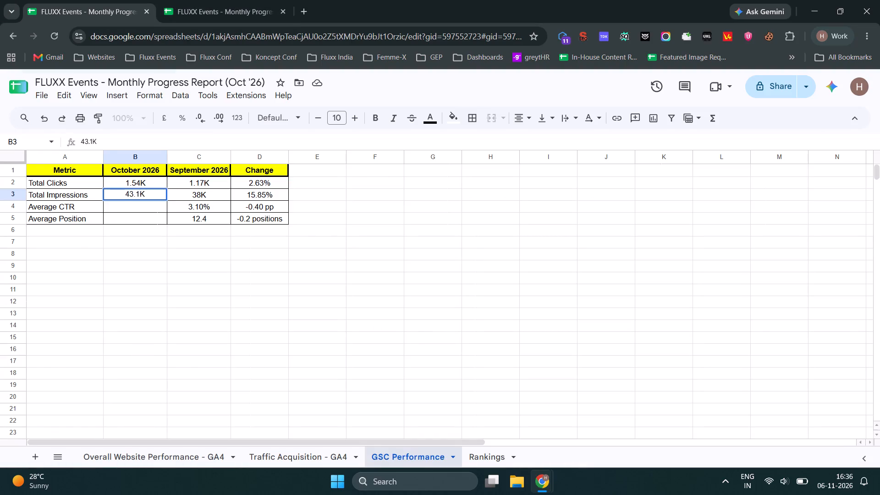
key("Return")
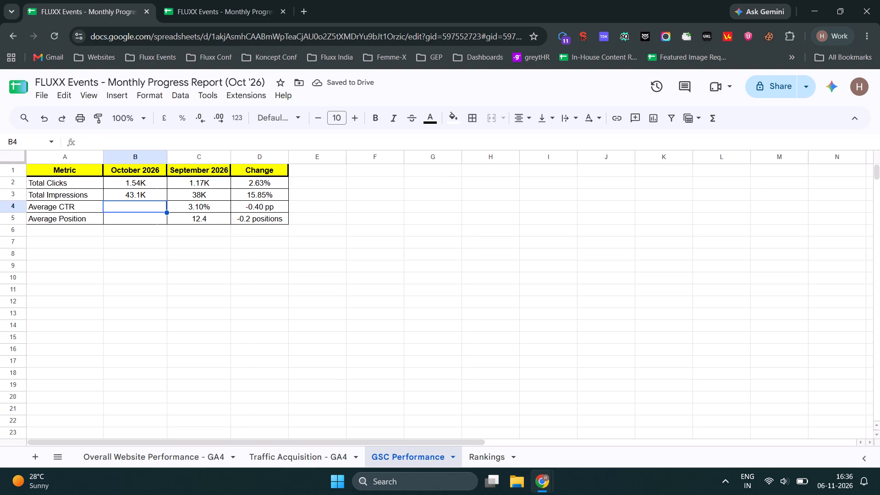
Enter October's Average CTR of 3.6% in B4 and Average Position of 9.5 in B5, taken from Search Console.
key("alt+Tab")
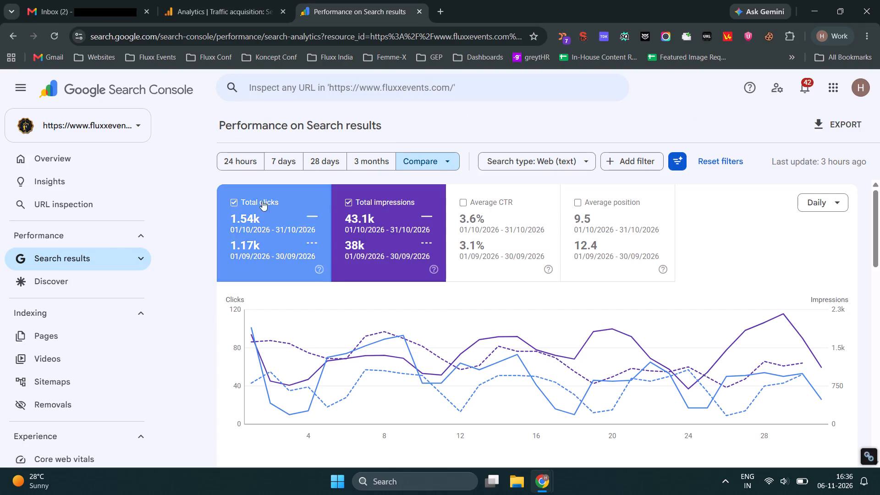
key("alt+Tab")
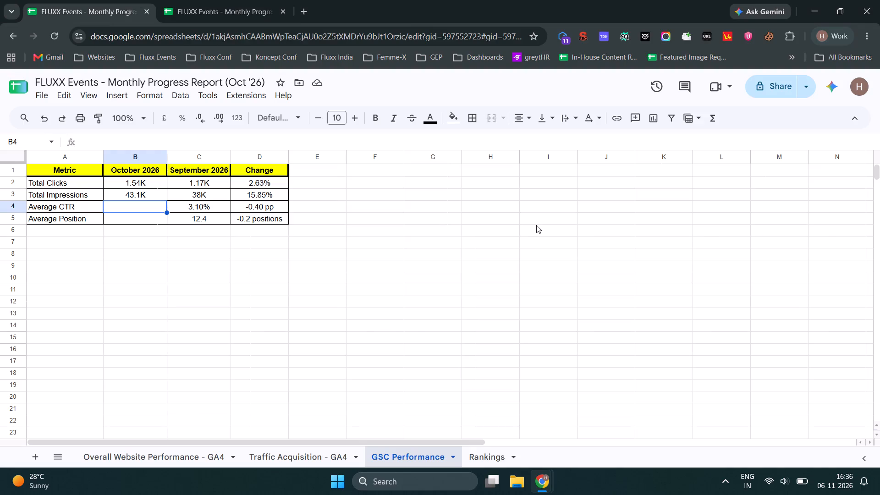
type("3.6")
key("Return")
key("alt+Tab")
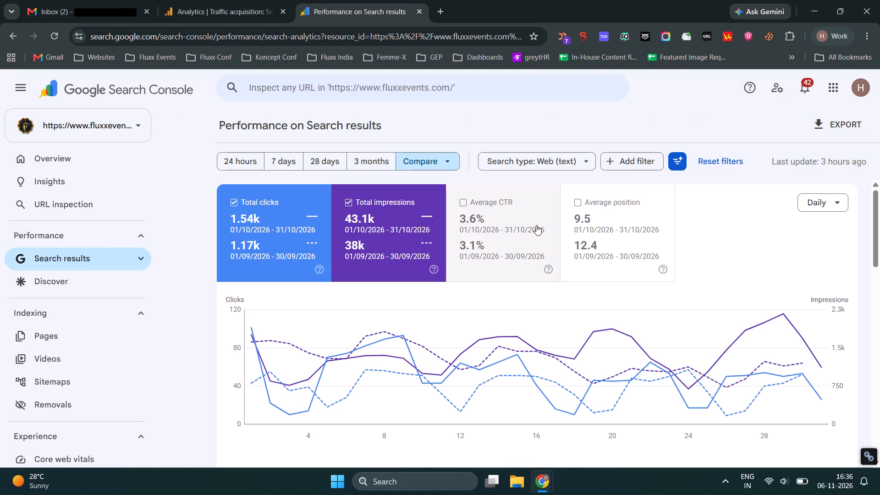
key("alt+Tab")
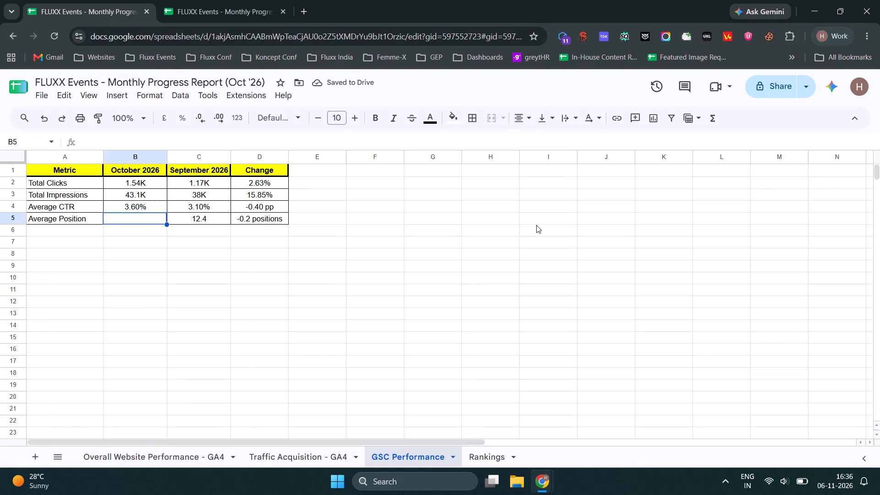
type("9.")
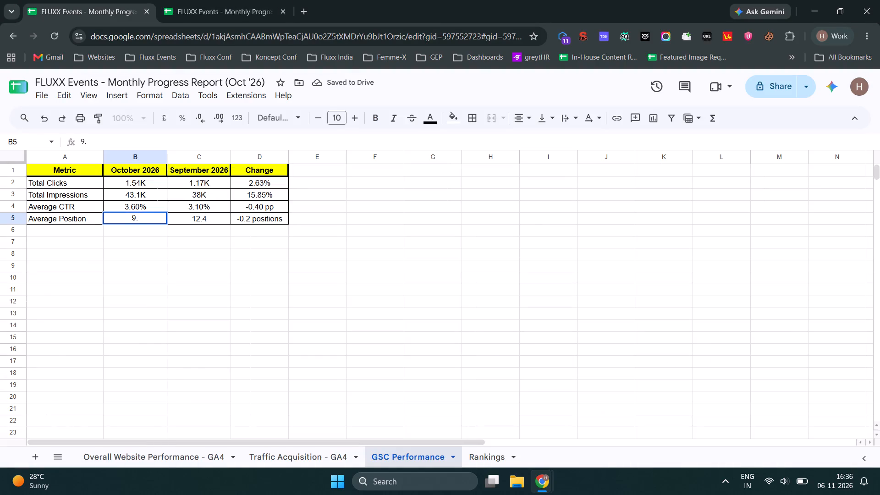
key("5")
key("Return")
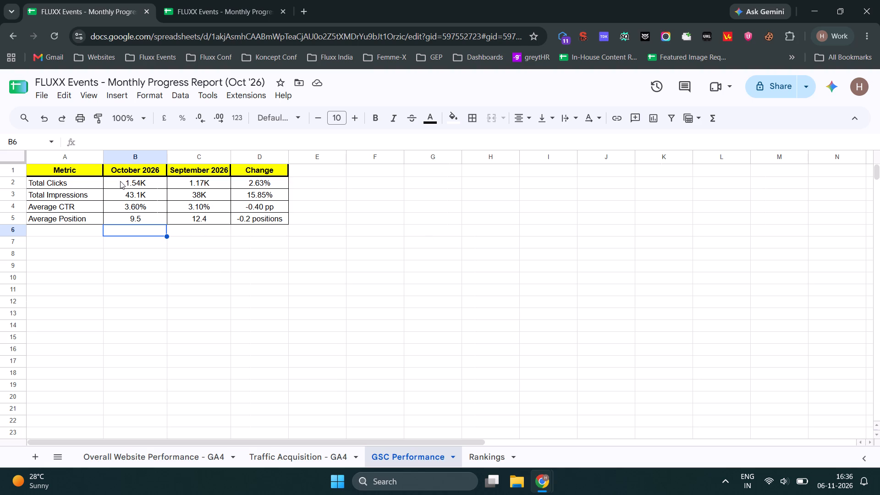
left_click_drag(129, 171, 262, 217)
key("ctrl+c")
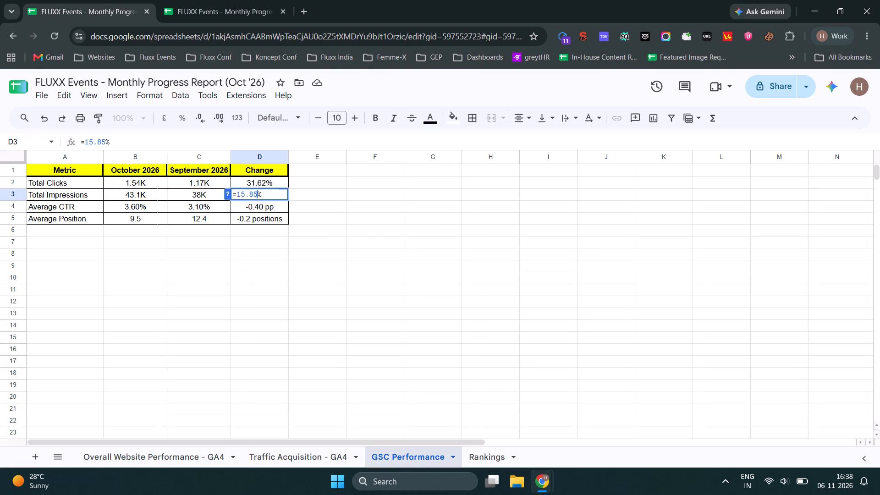
key("ctrl+shift+Left")
key("ctrl+shift+Left")
key("ctrl+shift+v")
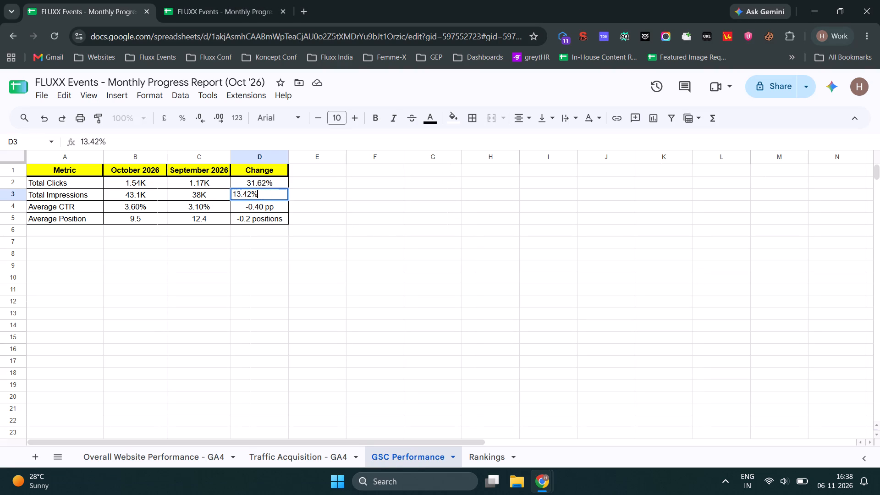
key("Return")
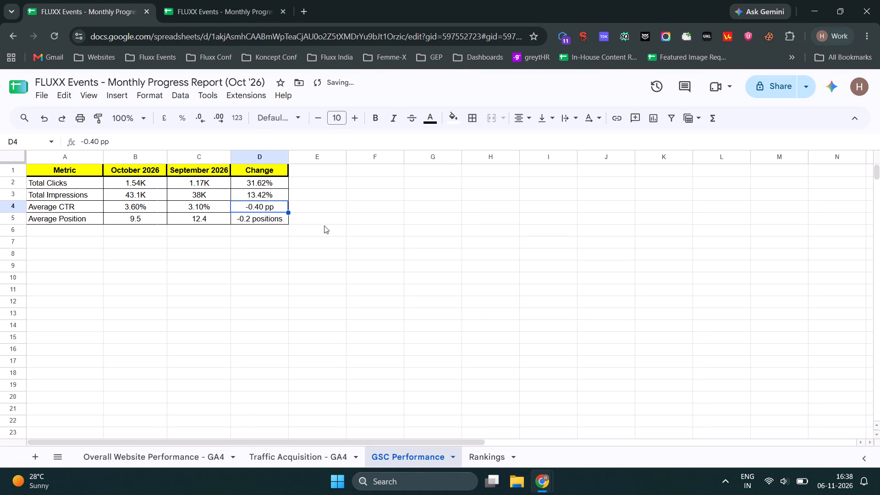
Set the Average CTR change in D4 to 0.50 pp, without a minus sign.
key("alt+Tab")
key("alt+Tab")
double_click(258, 205)
left_click(257, 207)
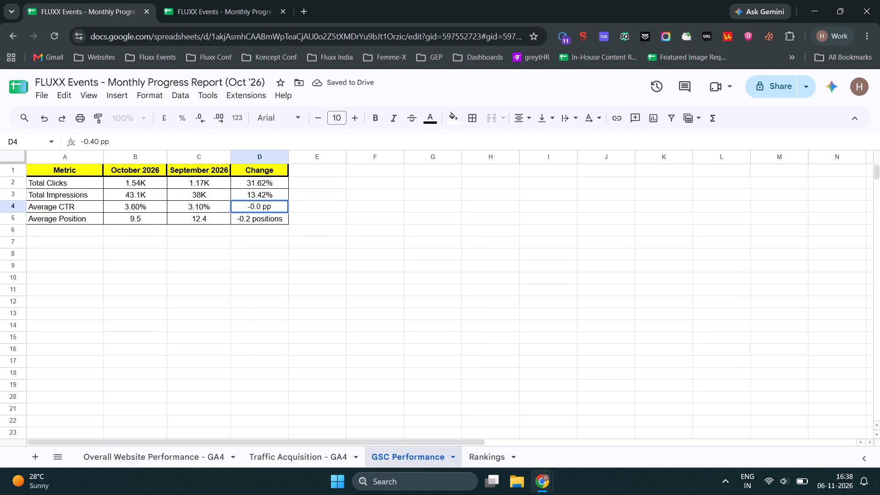
key("BackSpace")
key("5")
key("Left")
key("Left")
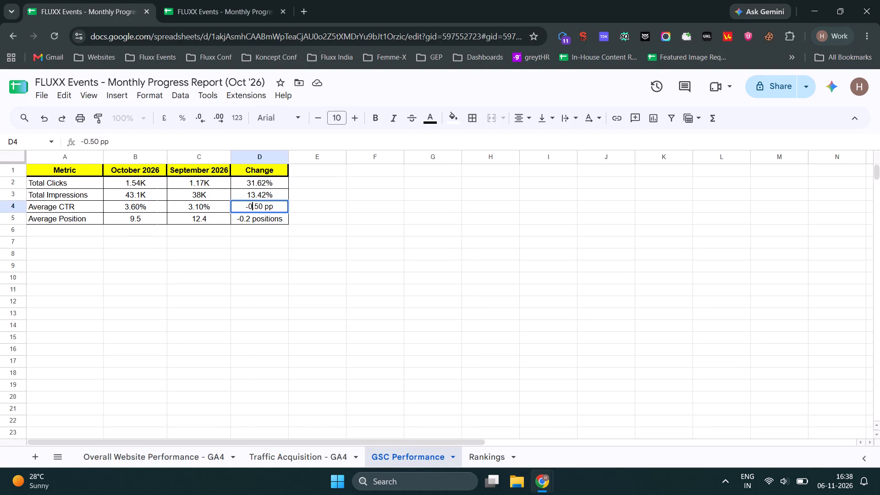
key("Left")
key("BackSpace")
key("Return")
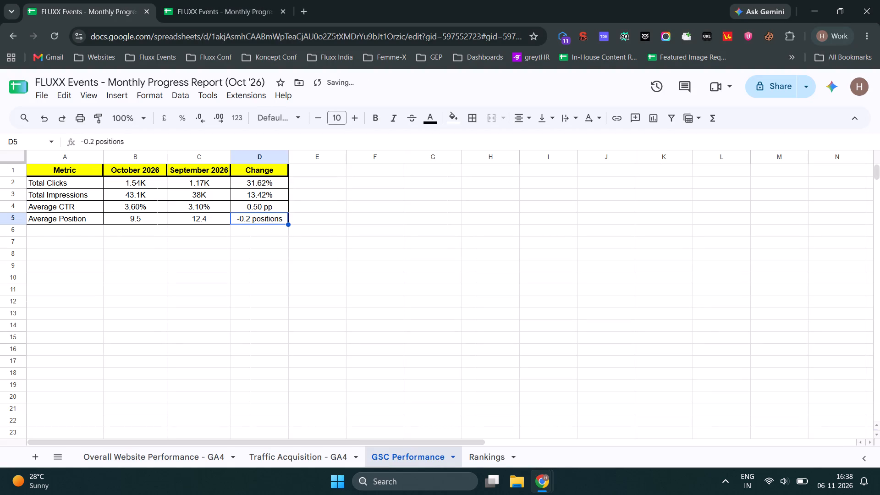
Copy the average position change from ChatGPT and set D5 to 2.9 positions, without a minus sign.
key("alt+Tab")
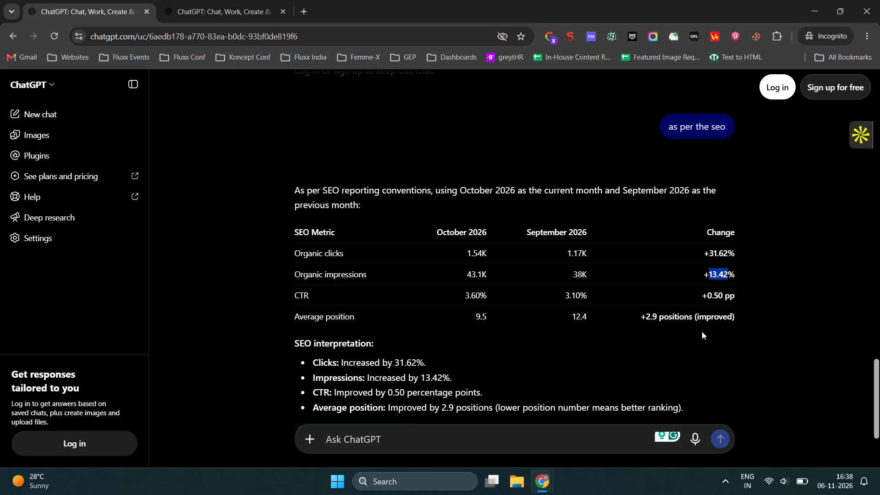
left_click_drag(647, 316, 657, 319)
key("ctrl+c")
key("alt+Tab")
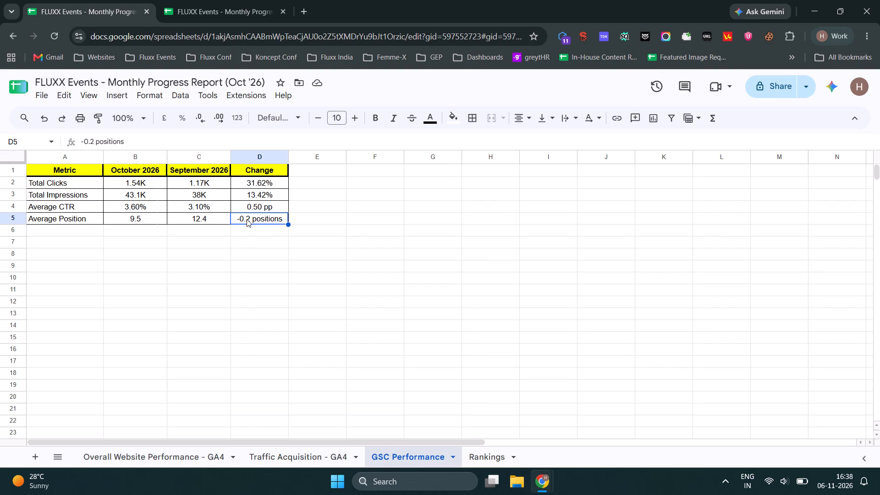
double_click(245, 219)
left_click(249, 218)
key("ctrl+shift+Left")
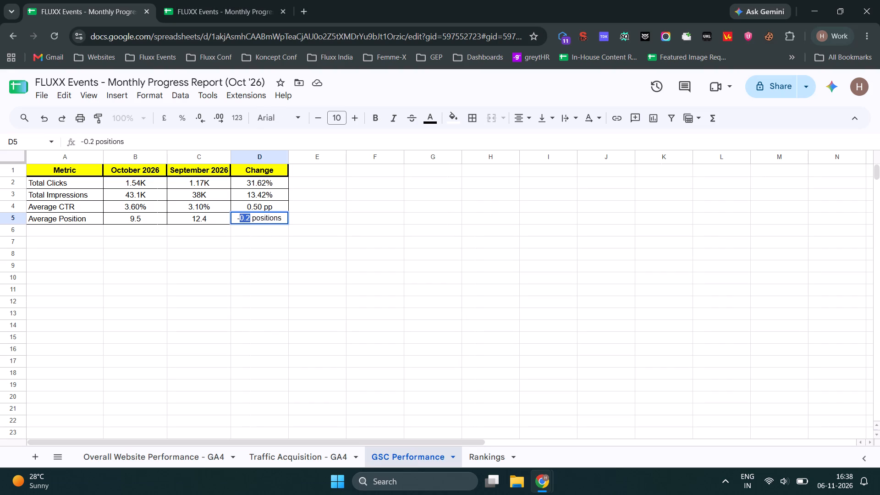
key("ctrl+shift+Left")
key("ctrl+shift+v")
key("Return")
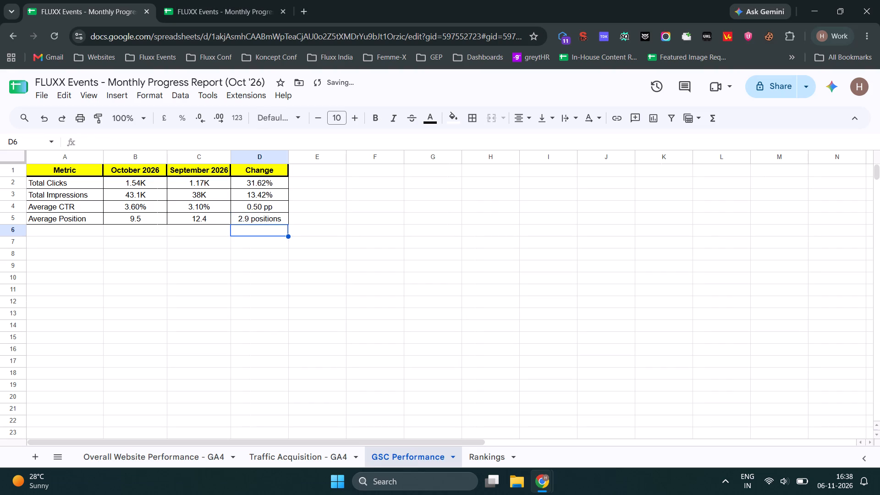
Return the selection to cell A1 of the GSC Performance sheet.
key("ctrl+Up")
key("ctrl+Up")
key("ctrl+Up")
key("ctrl+Left")
key("ctrl+Left")
key("ctrl+Left")
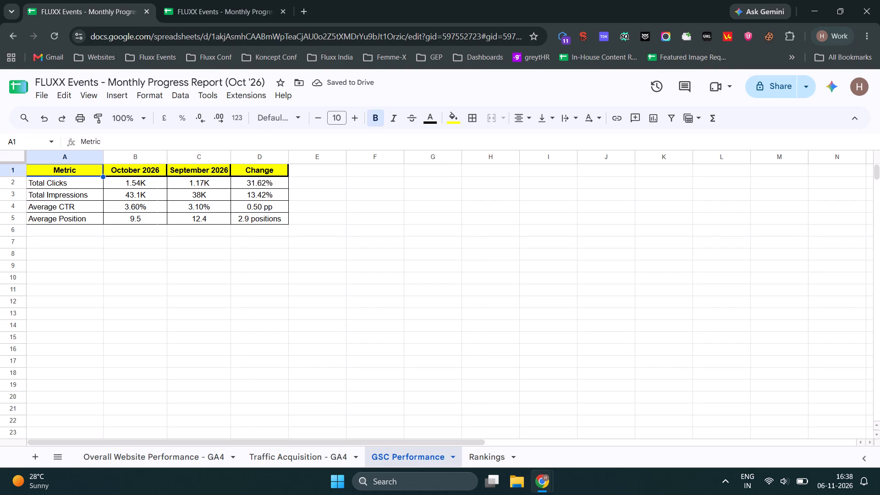
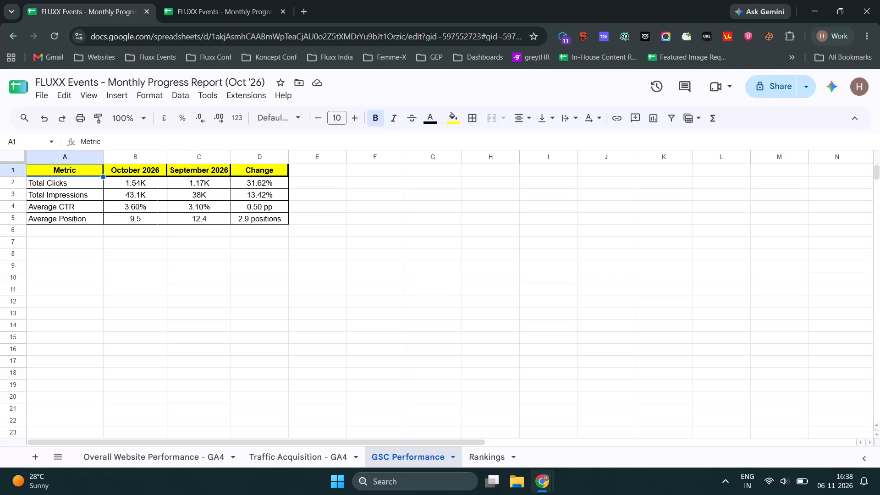
Save the Fluxx Events October report on its Overall Website Performance sheet and close the second Fluxx Events report.
left_click(481, 462)
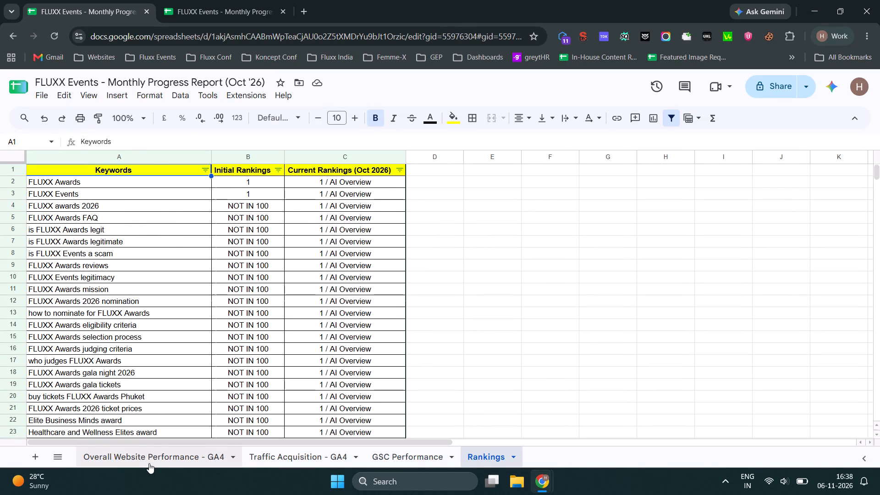
left_click(149, 463)
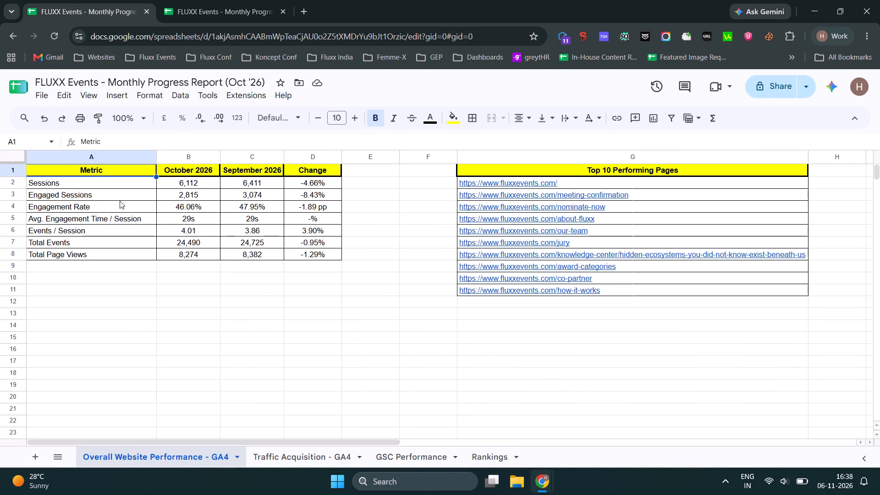
key("ctrl+s")
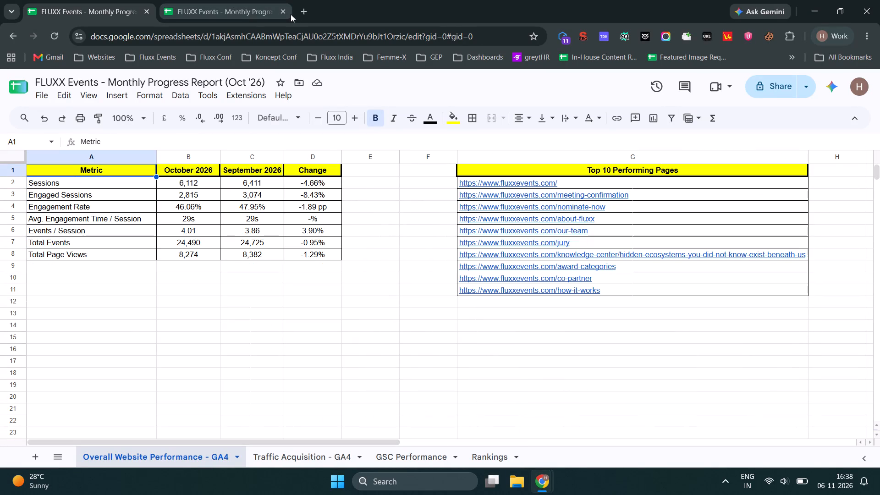
left_click(286, 11)
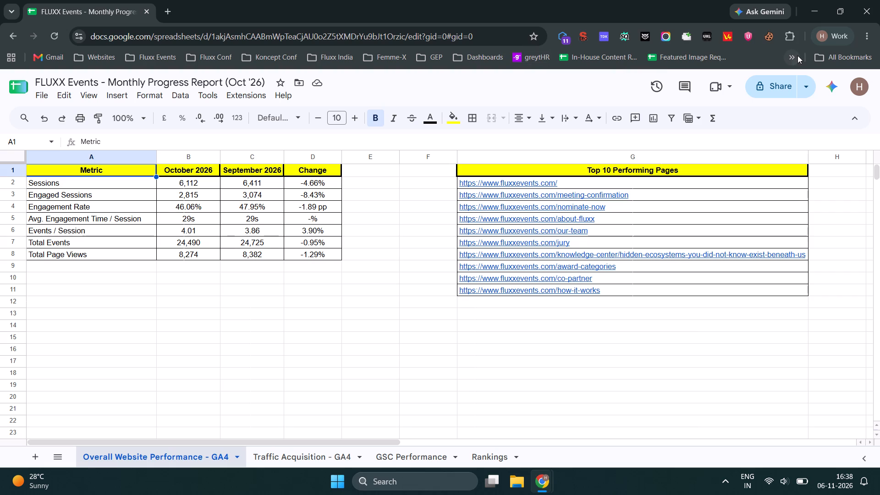
Open the bookmarked FLUXX Conference October '26 and September '26 progress reports in separate tabs and close the Fluxx Events report.
left_click(795, 56)
left_click(828, 60)
left_click(824, 57)
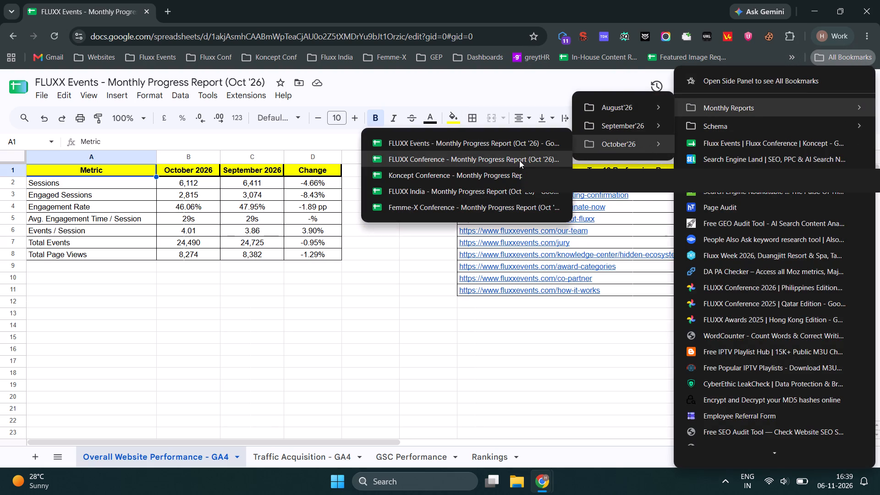
middle_click(519, 160)
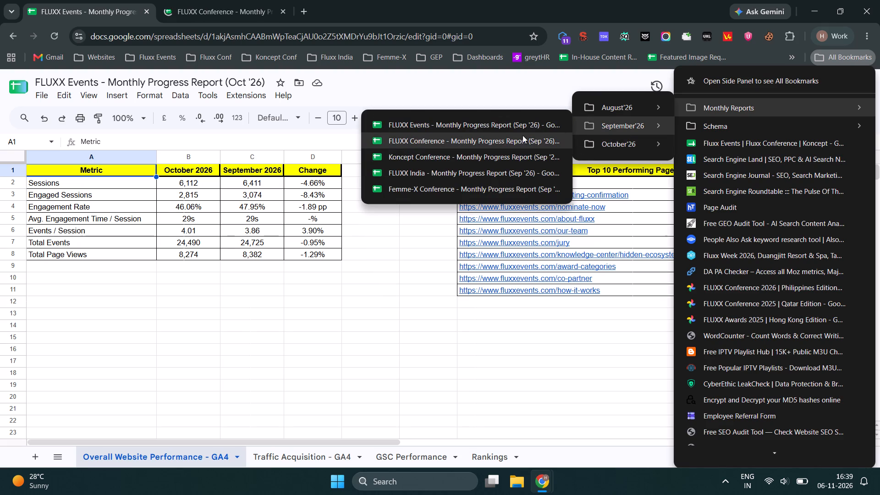
middle_click(518, 146)
left_click(144, 11)
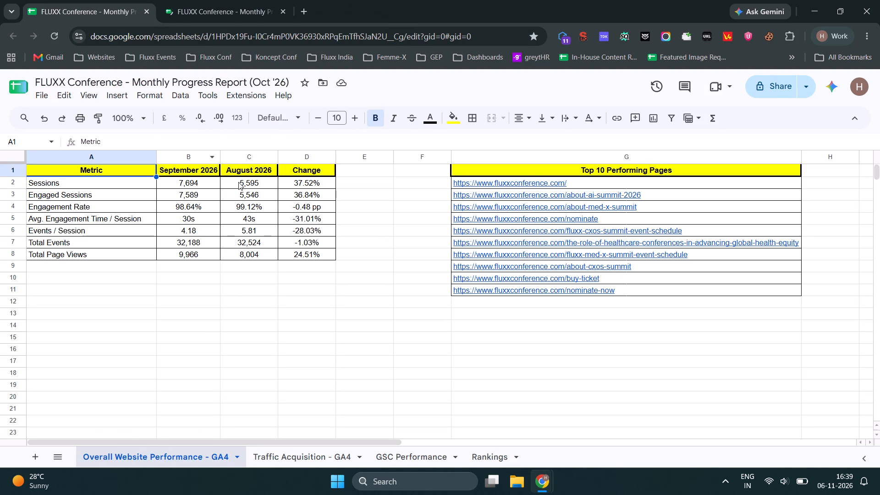
Copy the September 2026 header from B1 into C1 and fit column C to its contents.
left_click(197, 170)
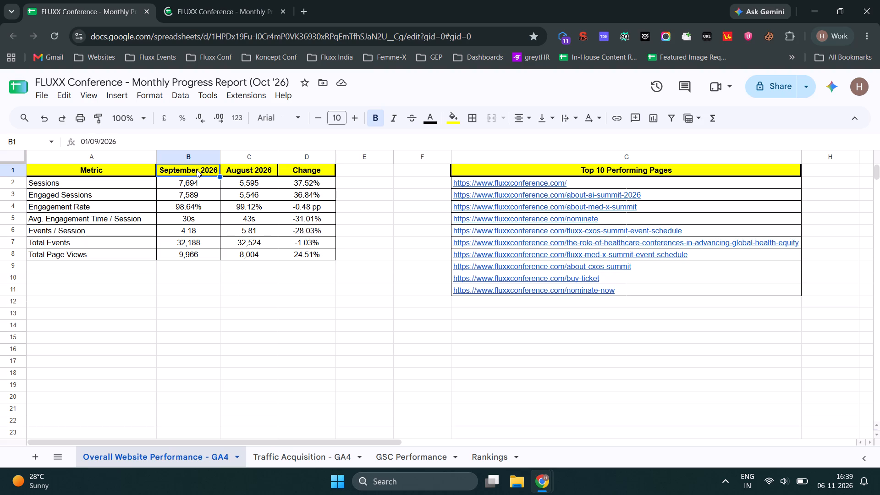
key("ctrl+c")
left_click(235, 166)
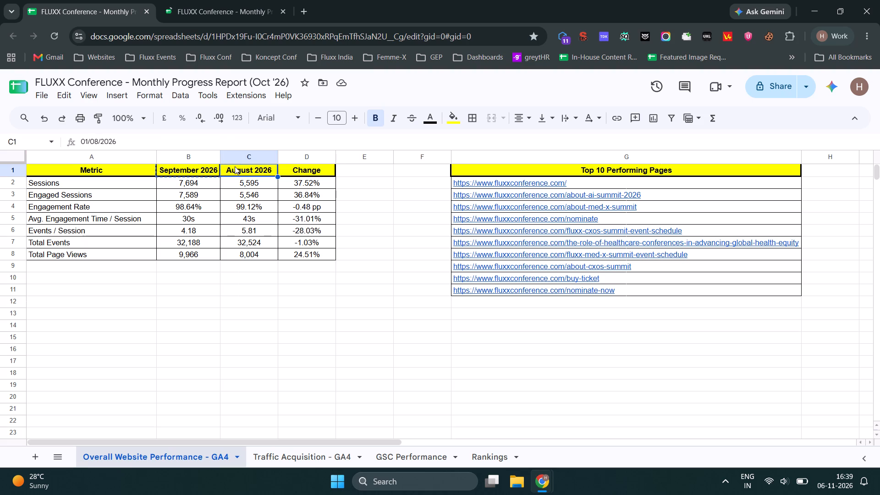
key("ctrl+v")
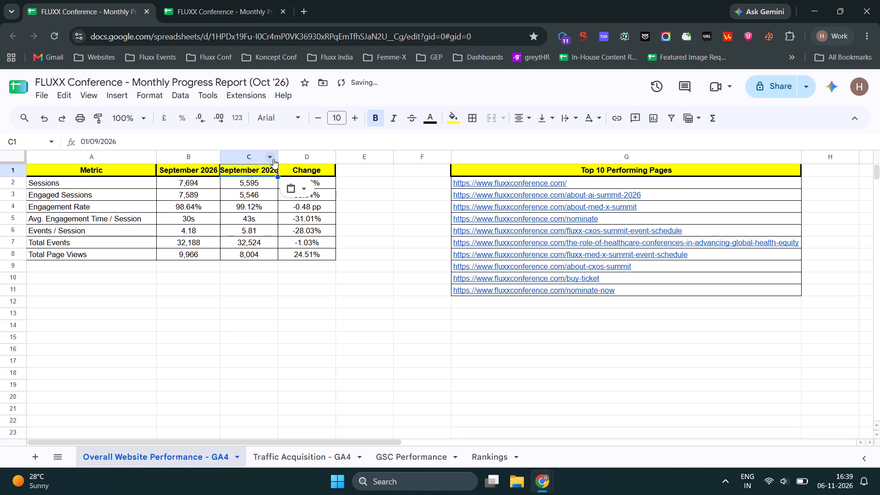
double_click(278, 158)
Set the header date in B1 to 1 October 2026.
double_click(197, 170)
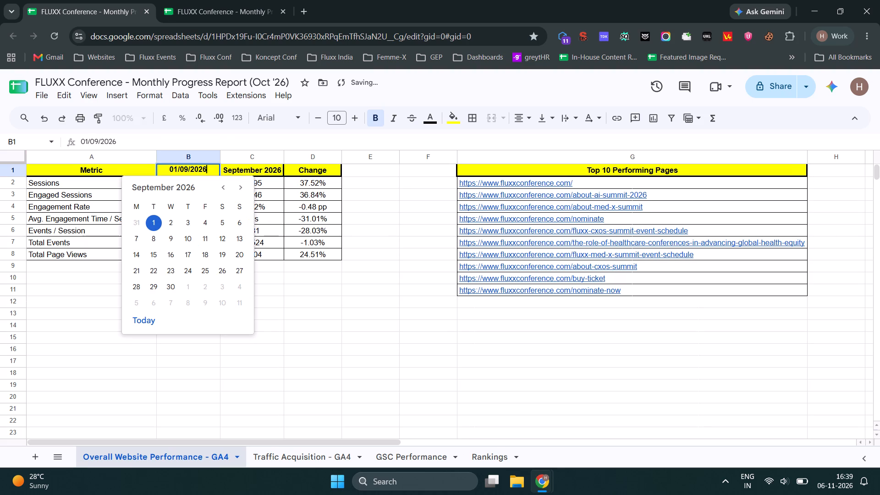
left_click(197, 170)
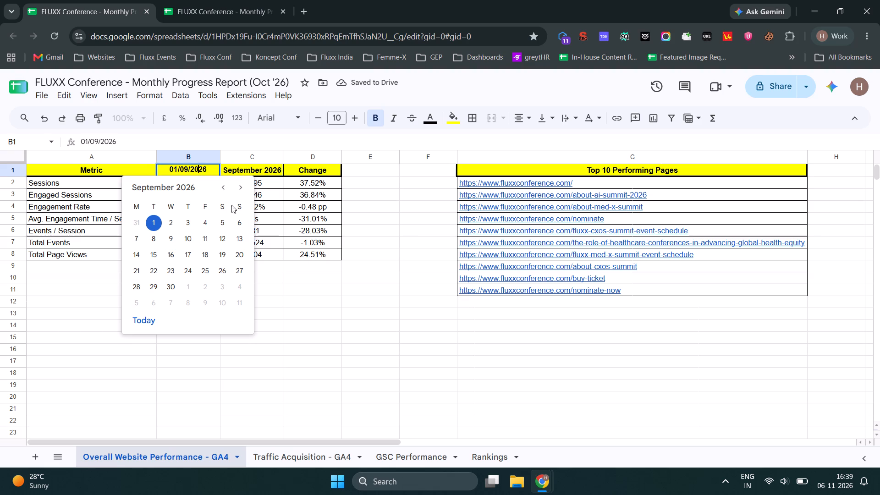
left_click(187, 290)
left_click(257, 194)
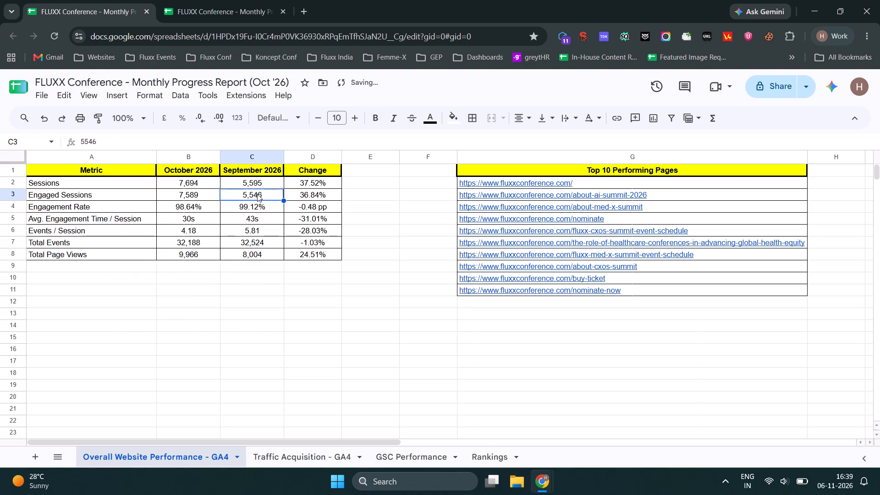
Copy the October and September 2026 headers into B1:C1 of the Traffic Acquisition sheet and fit column C to its contents.
left_click(208, 174)
left_click(237, 169, "shift")
key("ctrl+c")
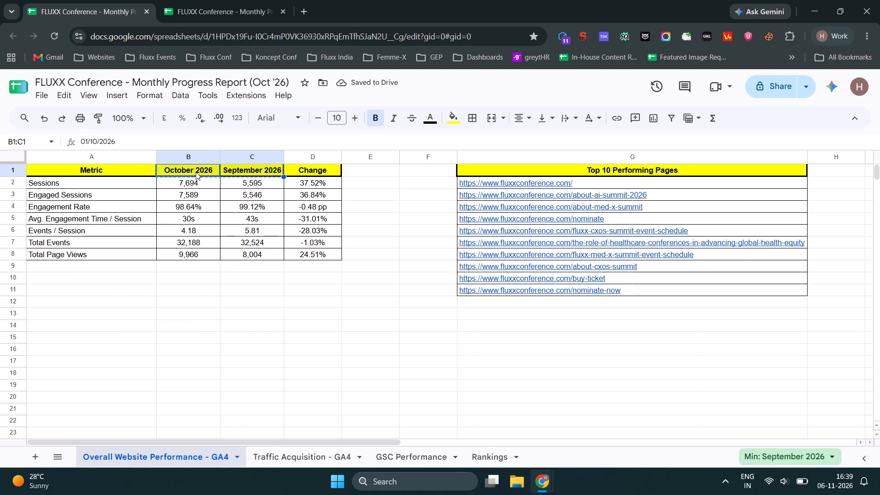
left_click(124, 166)
left_click(280, 466)
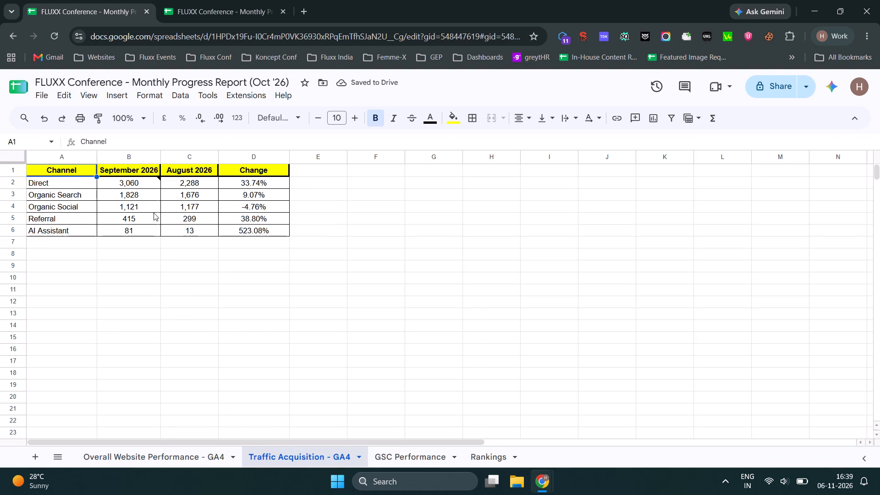
left_click(140, 172)
key("ctrl+v")
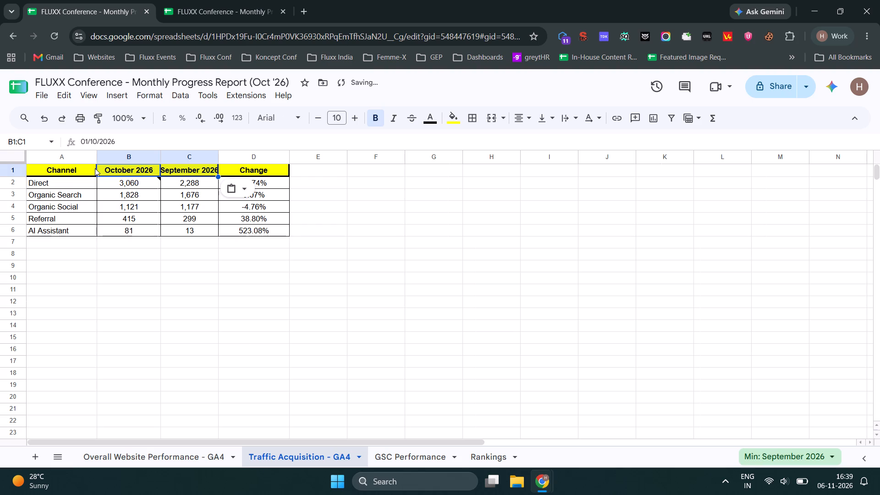
double_click(220, 159)
left_click(68, 171)
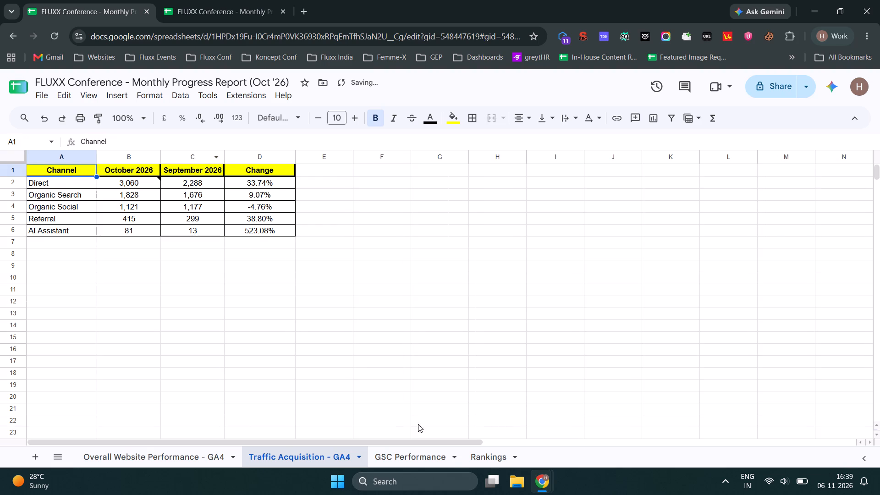
Paste the October and September 2026 headers into B1:C1 of the GSC Performance sheet and fit column C to its contents.
left_click(433, 461)
left_click(153, 171)
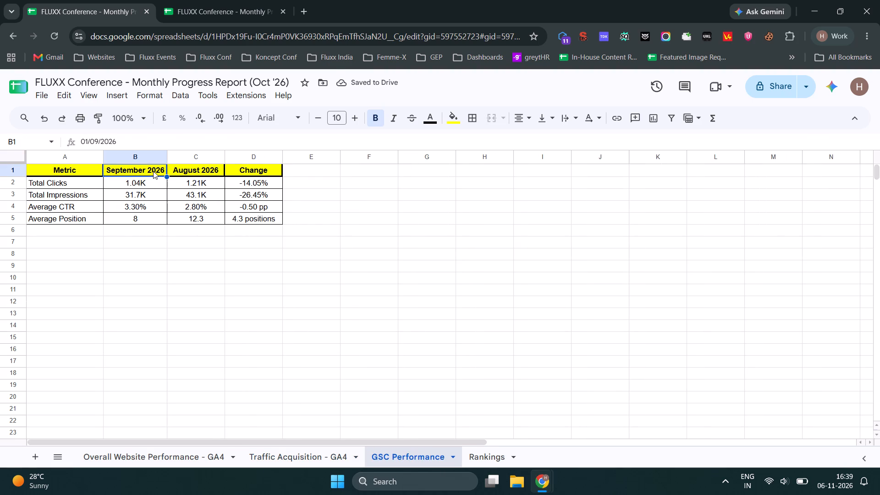
key("ctrl+v")
double_click(225, 156)
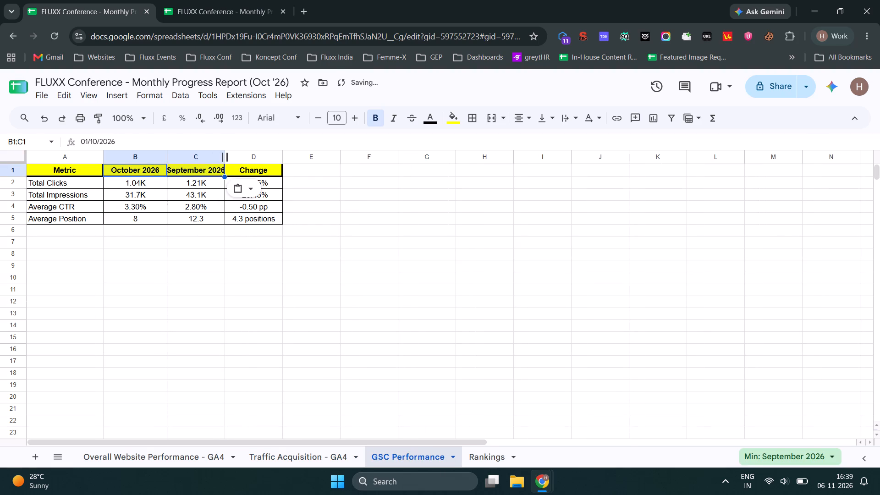
On the Overall Website Performance sheet, copy the metric values in B2:B8 into the September 2026 column, C2:C8.
left_click(478, 452)
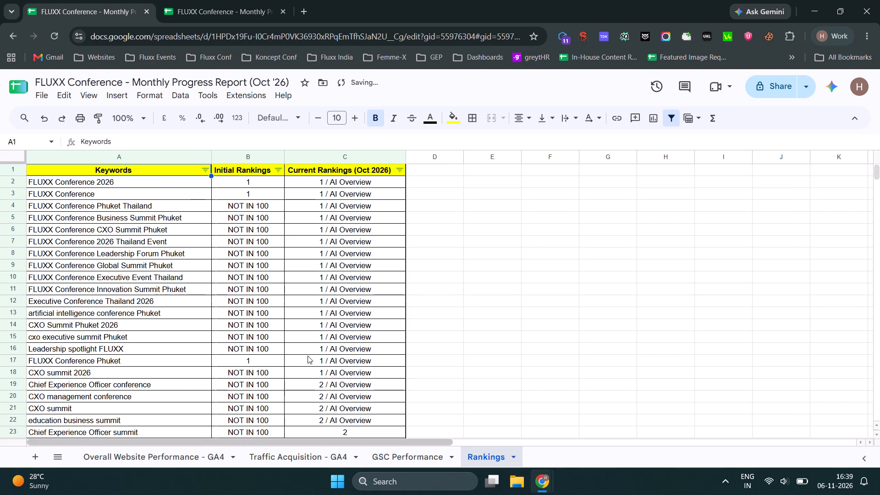
left_click(199, 462)
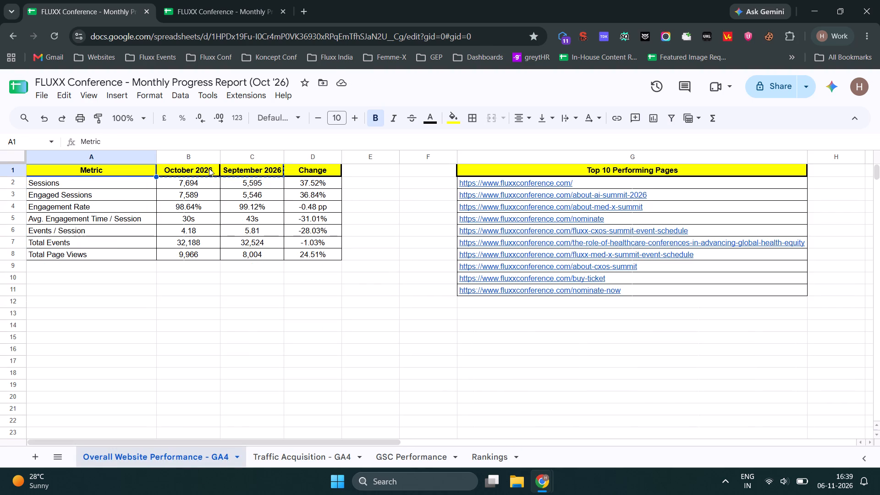
left_click(204, 185)
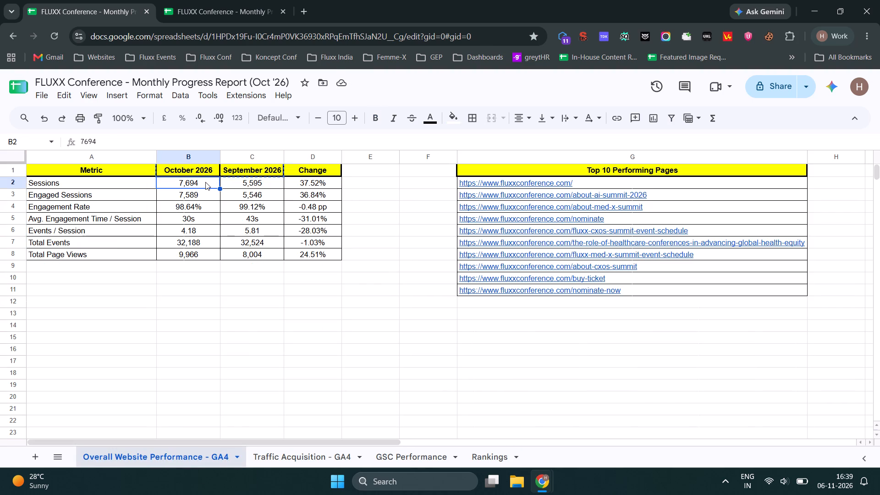
left_click_drag(205, 182, 211, 260)
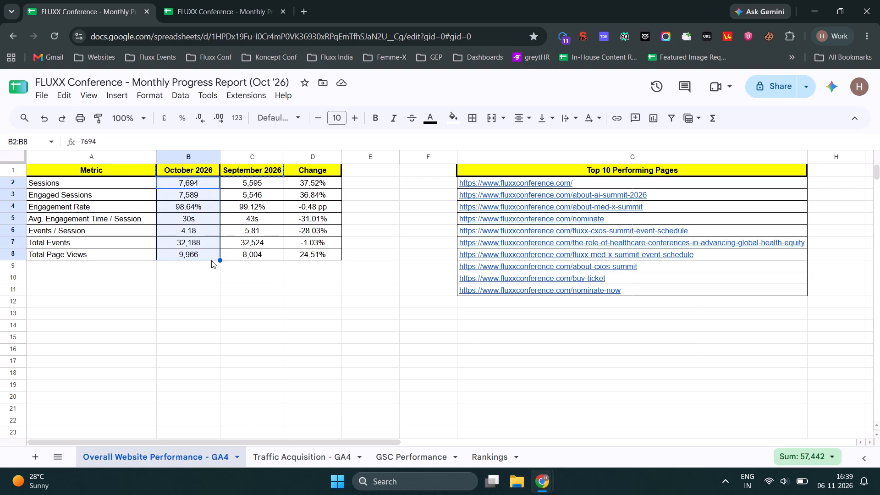
key("ctrl+c")
left_click(266, 184)
key("ctrl+v")
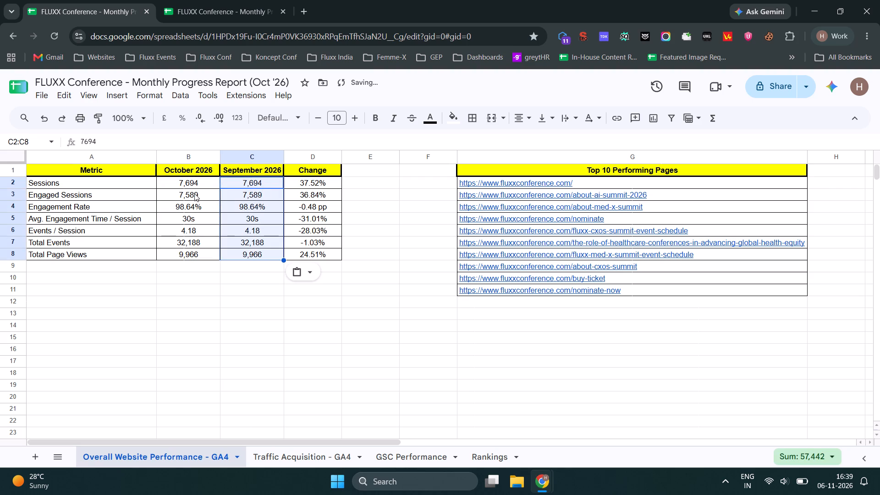
Clear the October 2026 metric values in B2:B8.
left_click_drag(195, 183, 200, 256)
key("Delete")
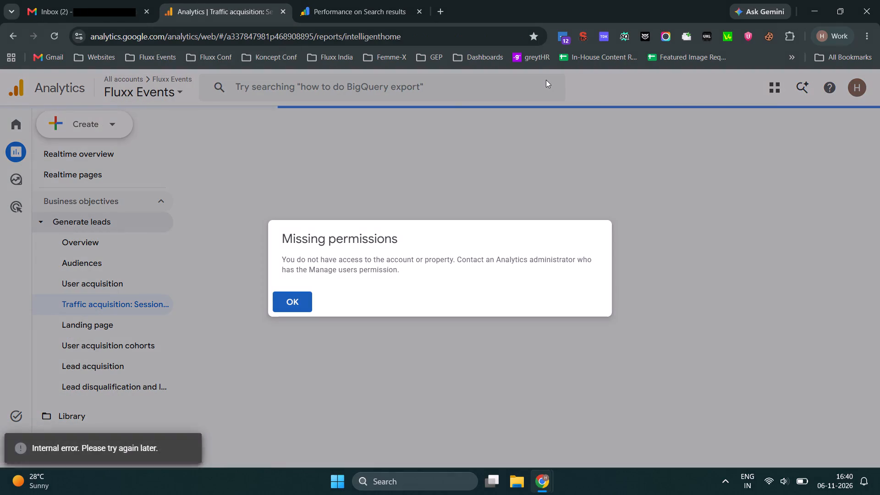
Dismiss the missing-permissions dialog and open the Analytics account and property picker.
left_click(301, 302)
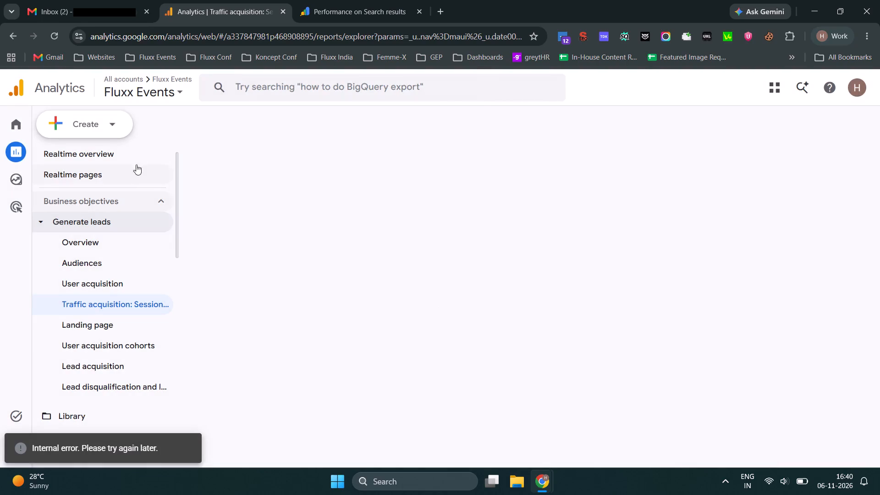
left_click(173, 98)
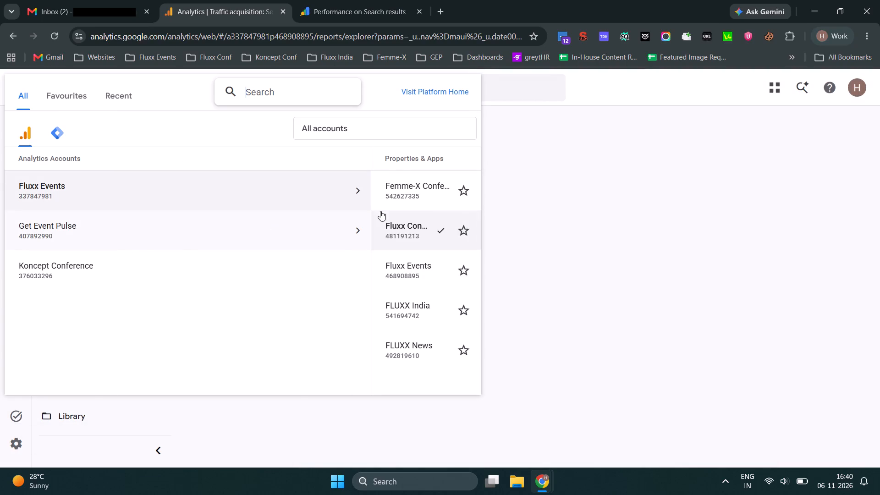
Switch the Wi-Fi connection to the Airtel _emailGpt-4_5G network, keeping automatic connection enabled.
left_click(795, 484)
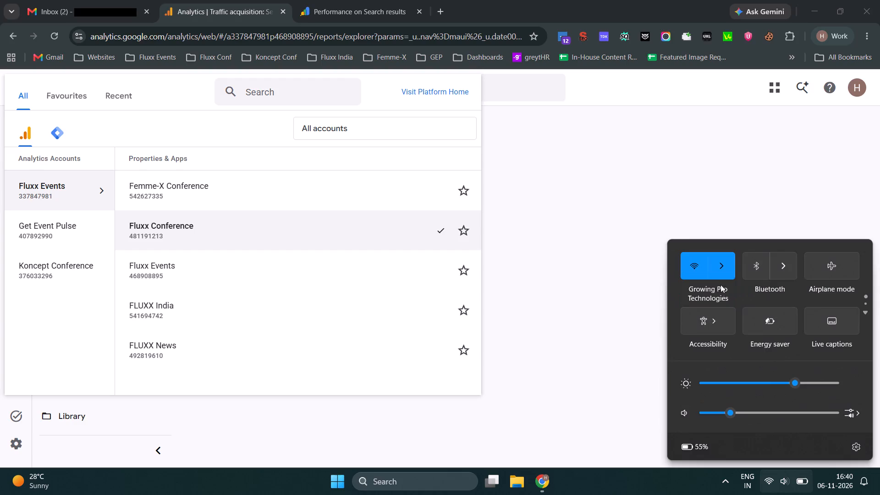
left_click(722, 274)
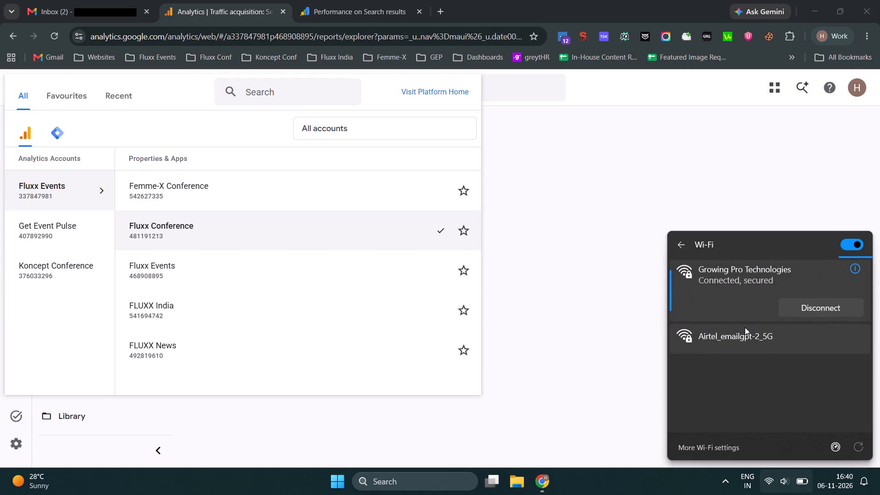
scroll(745, 327, "down", 6)
scroll(754, 333, "up", 5)
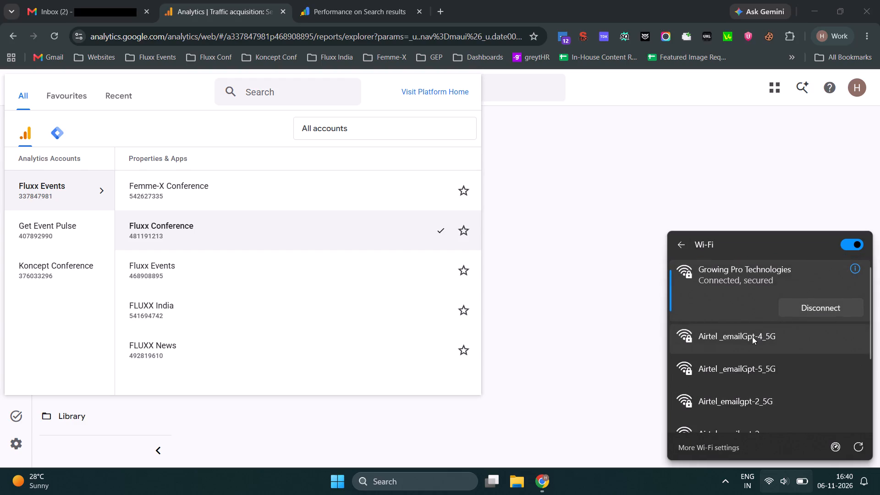
scroll(772, 360, "down", 4)
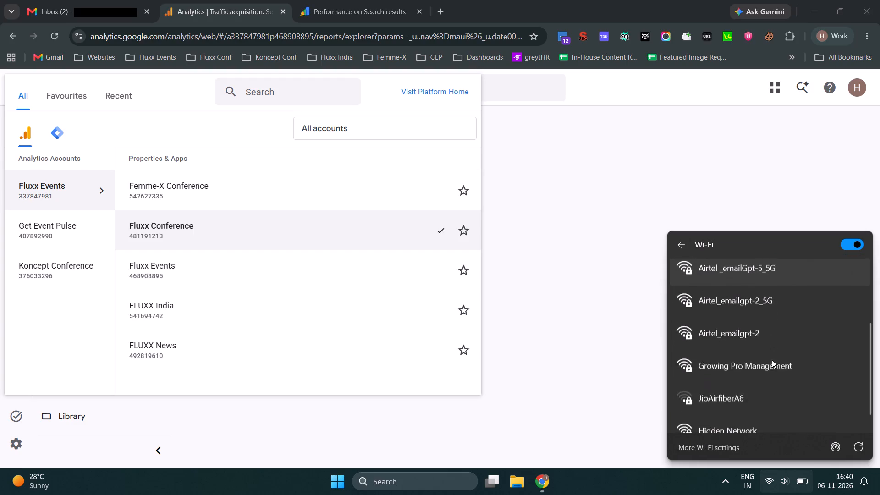
scroll(771, 355, "down", 4)
scroll(767, 361, "up", 5)
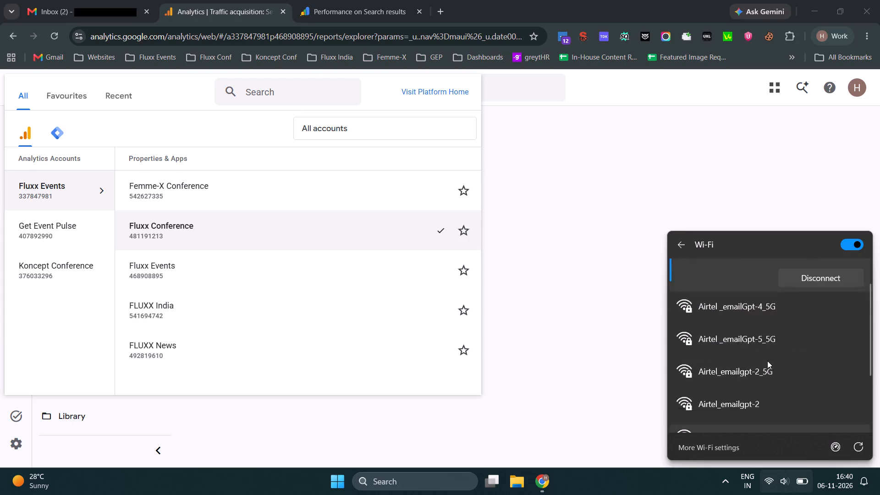
scroll(767, 361, "up", 4)
left_click(778, 338)
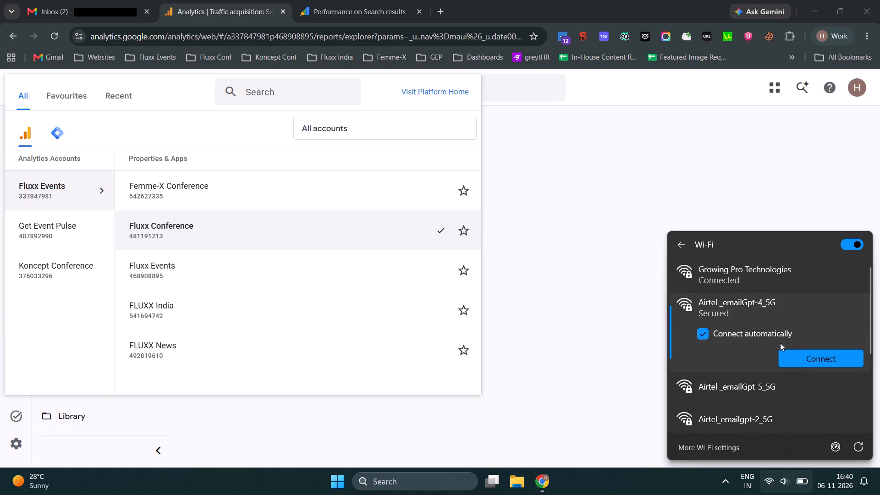
left_click(807, 360)
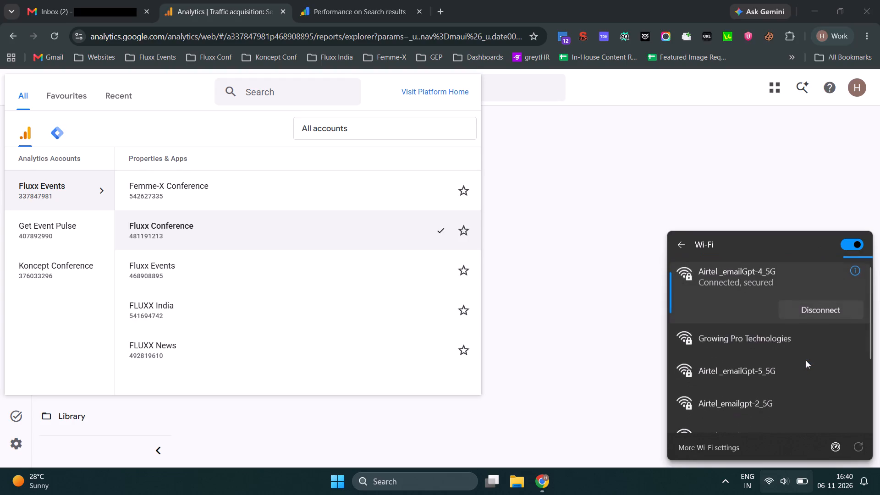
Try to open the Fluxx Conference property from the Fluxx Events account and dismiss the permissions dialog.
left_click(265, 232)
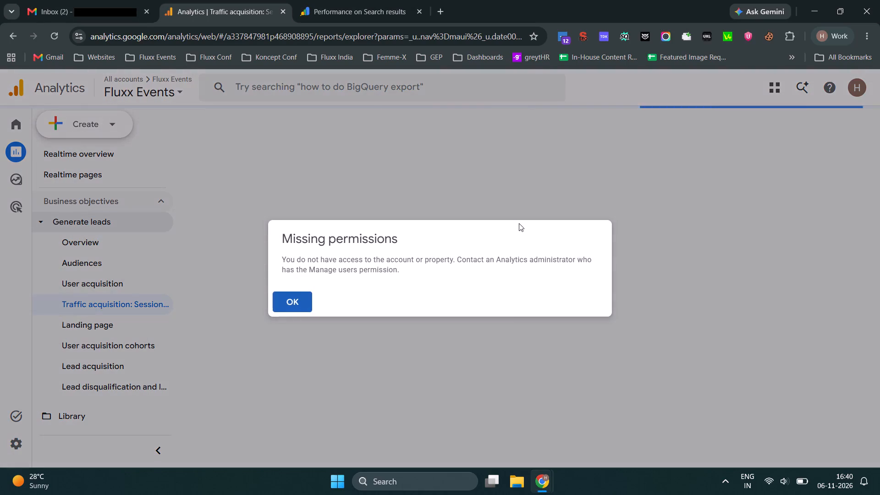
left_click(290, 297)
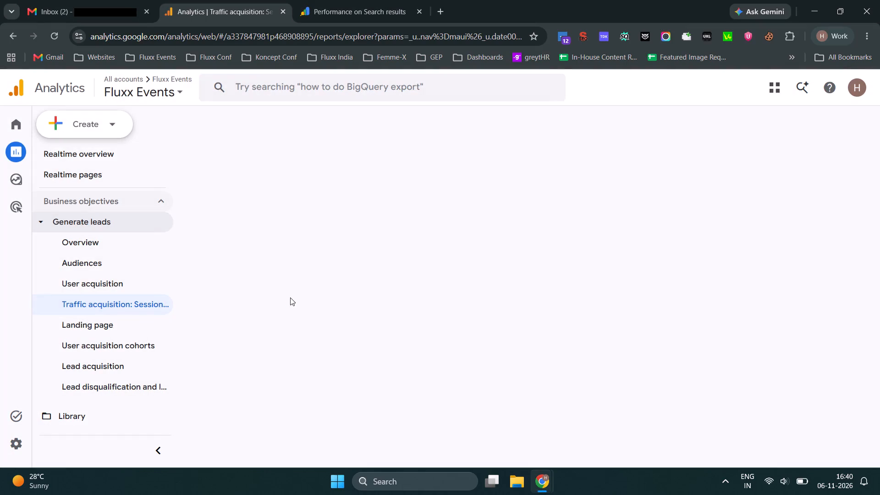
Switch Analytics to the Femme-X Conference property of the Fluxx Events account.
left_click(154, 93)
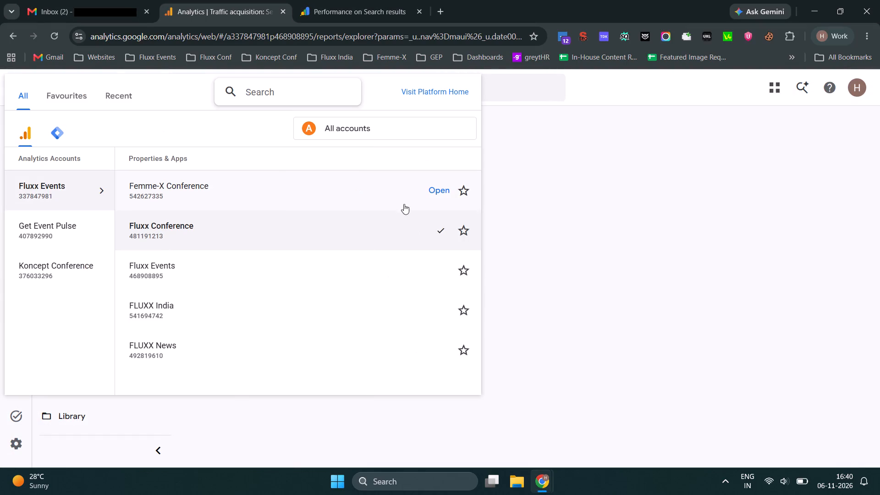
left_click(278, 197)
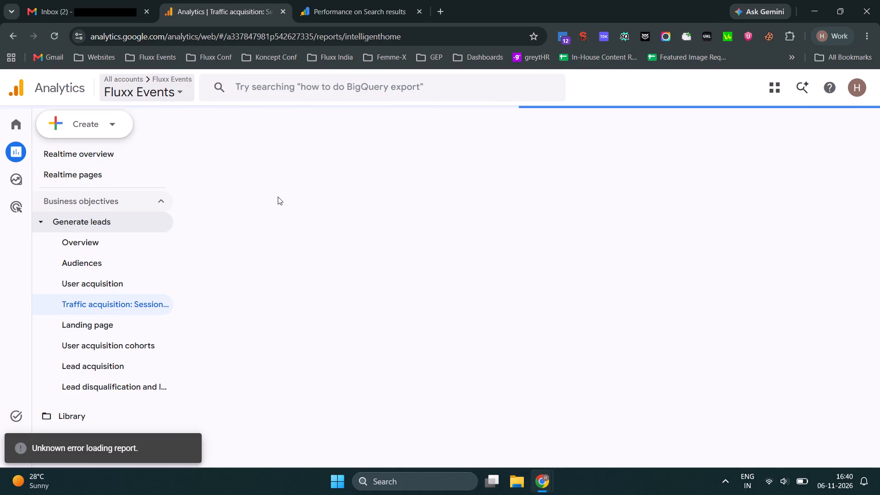
Switch Analytics to the Fluxx Conference property of the Fluxx Events account.
left_click(163, 93)
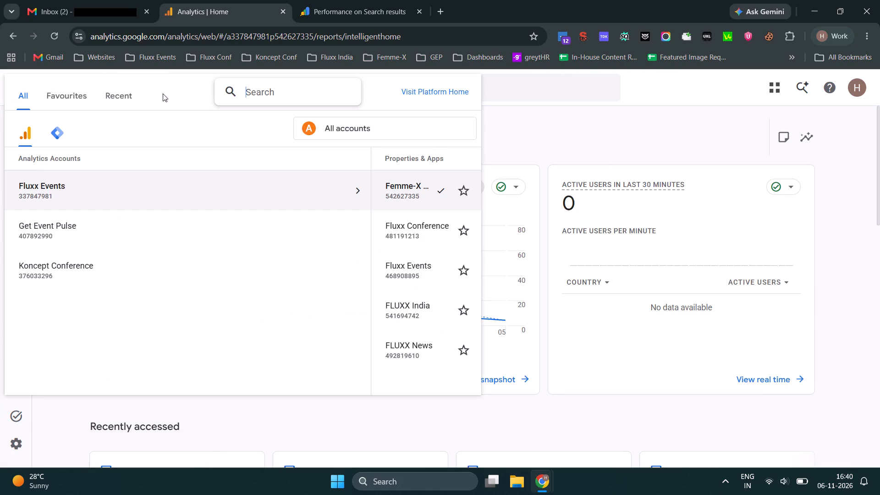
left_click(294, 223)
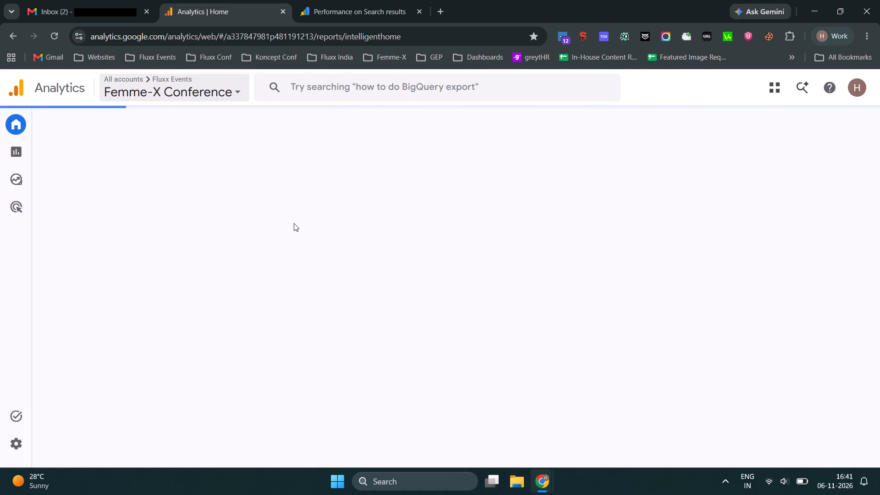
left_click(318, 0)
left_click(132, 132)
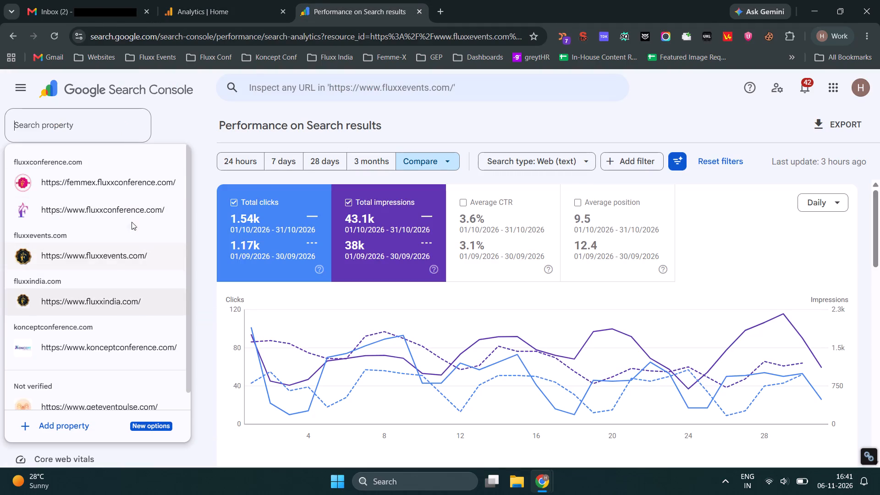
left_click(134, 206)
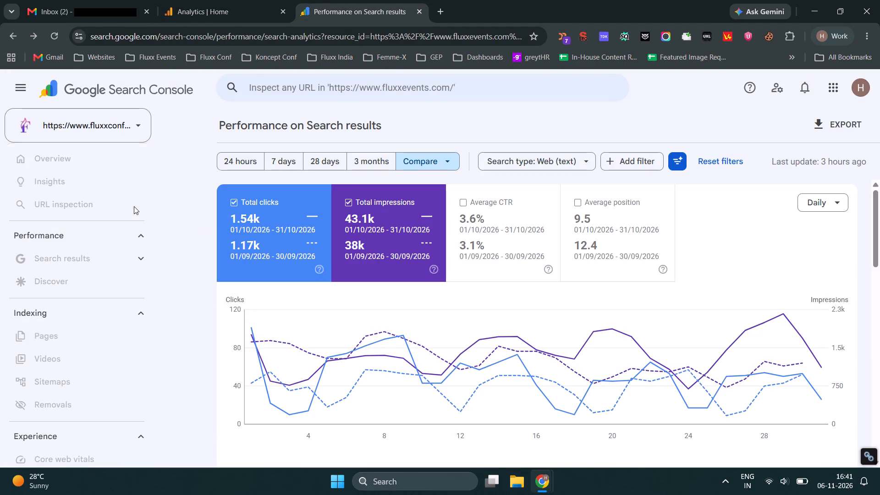
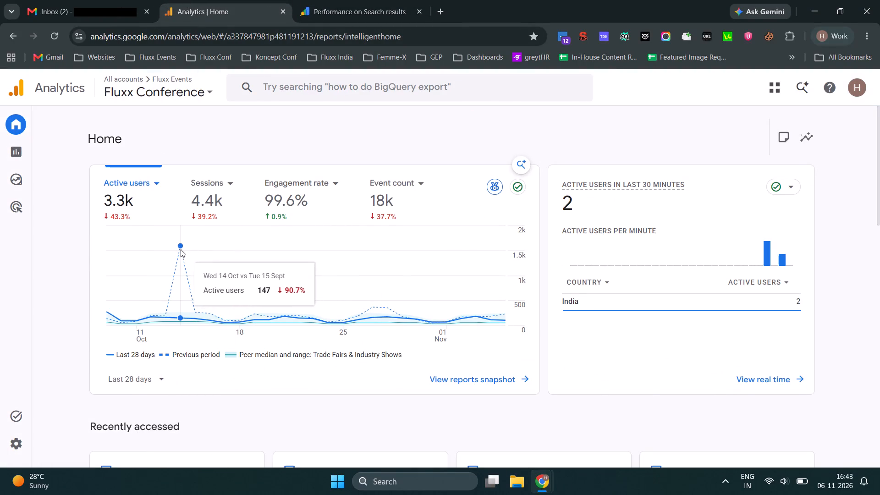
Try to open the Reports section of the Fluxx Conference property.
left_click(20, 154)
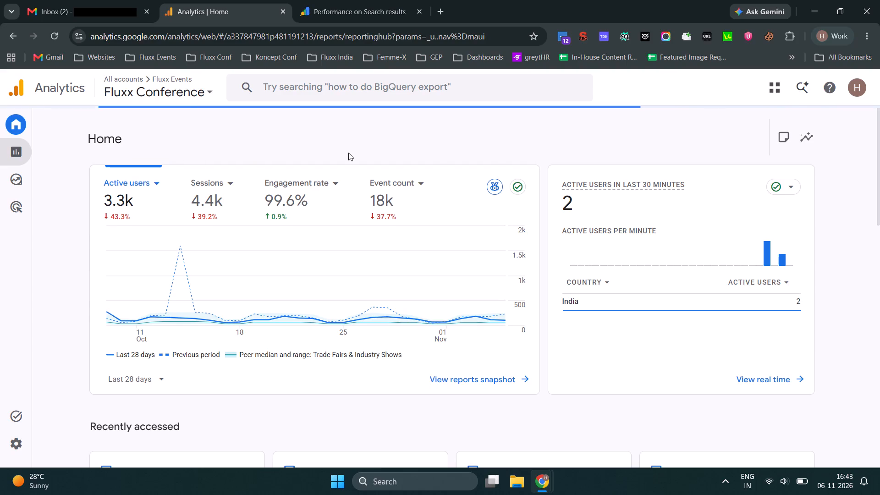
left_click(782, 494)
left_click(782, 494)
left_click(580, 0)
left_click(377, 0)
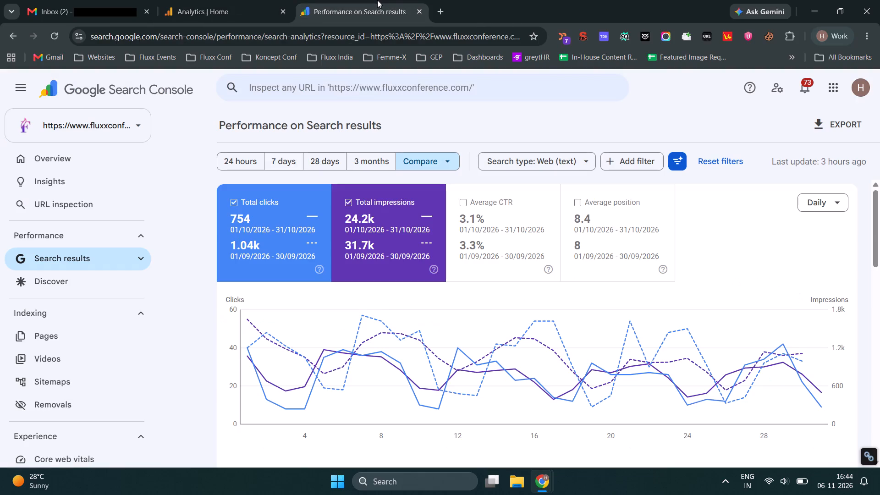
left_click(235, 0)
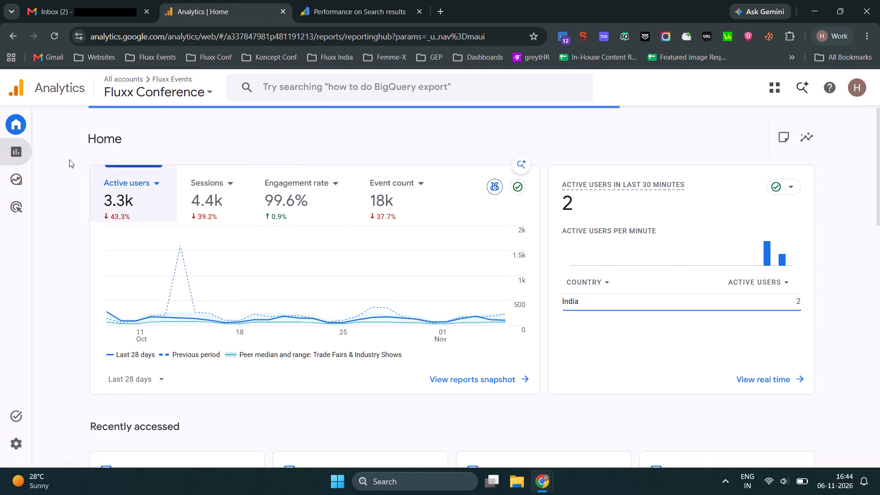
Switch the Wi-Fi connection to the Airtel_abhi_9526 network.
left_click(782, 494)
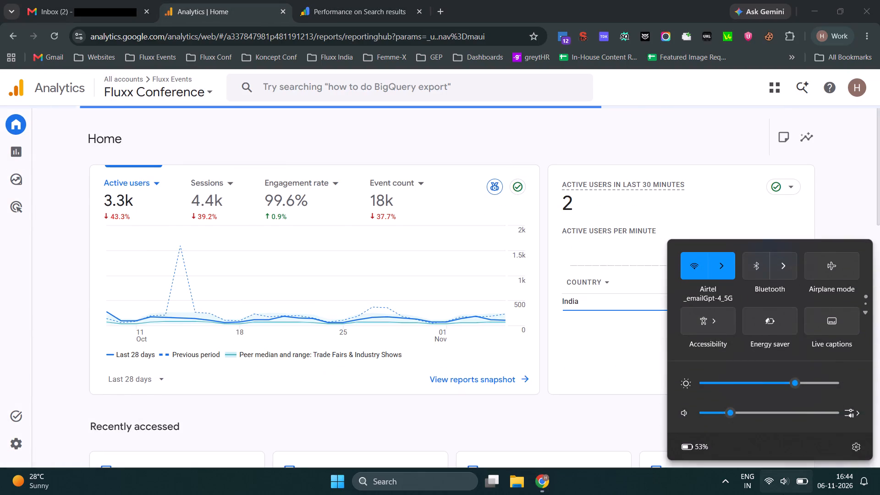
left_click(783, 494)
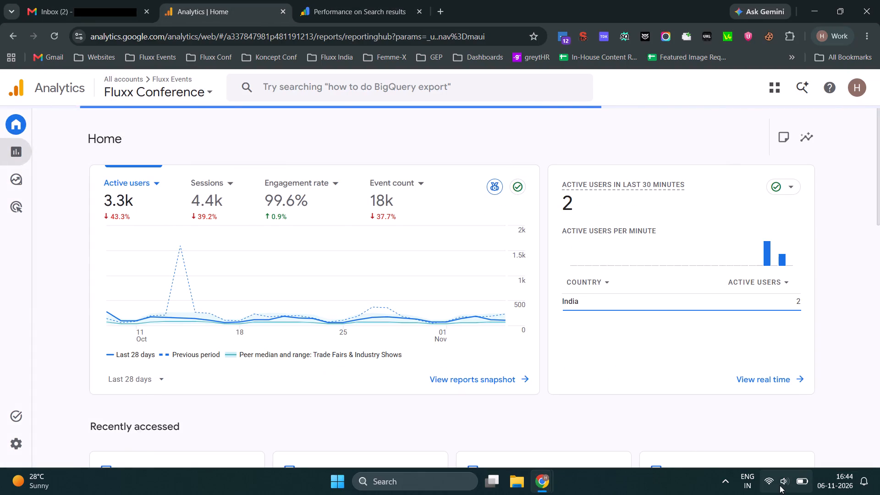
left_click(779, 485)
left_click(726, 269)
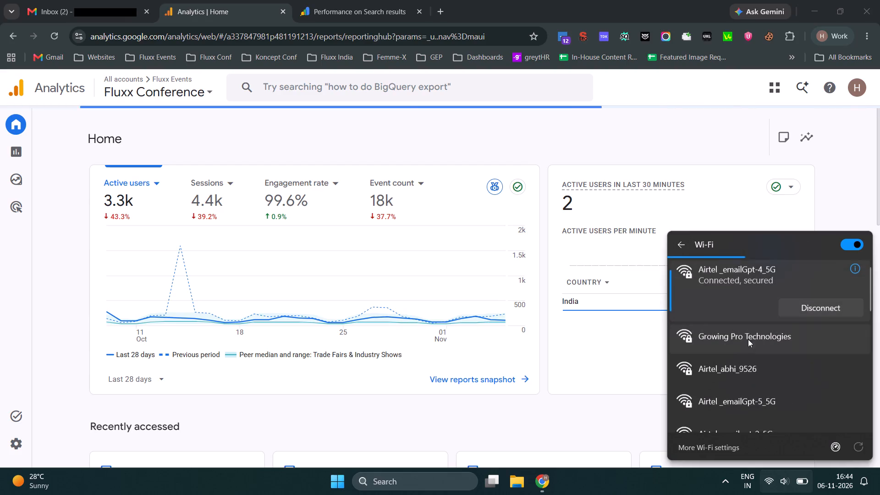
left_click(754, 378)
scroll(738, 369, "up", 3)
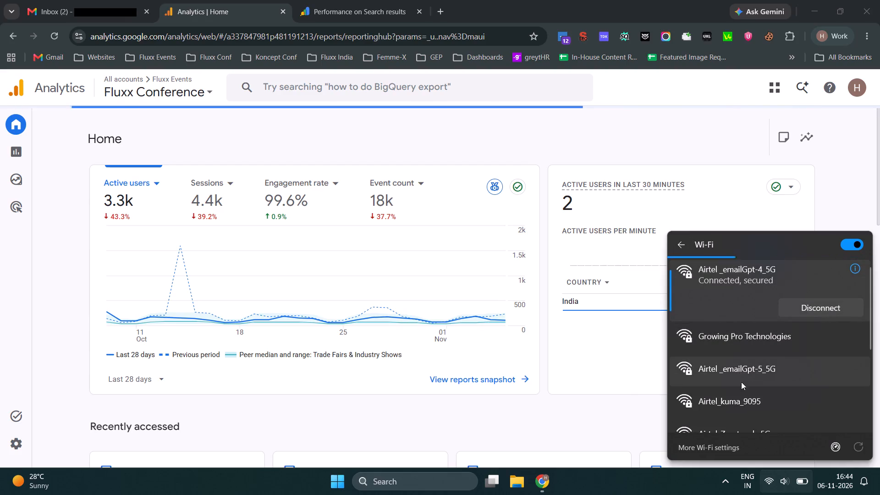
scroll(748, 398, "down", 5)
scroll(747, 396, "up", 10)
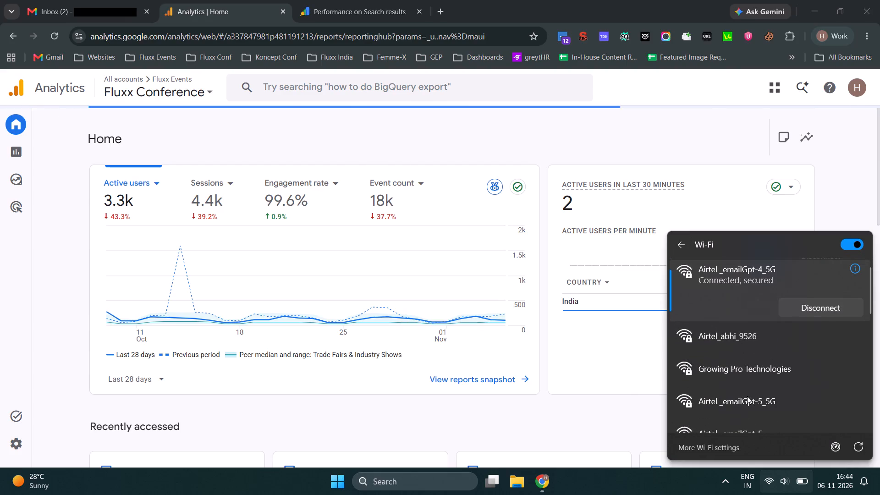
scroll(747, 394, "up", 4)
left_click(750, 342)
left_click(812, 356)
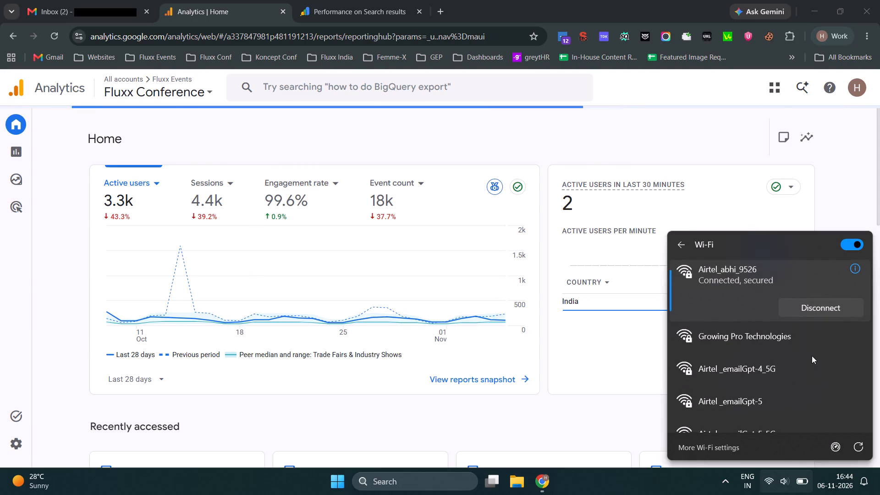
left_click(417, 127)
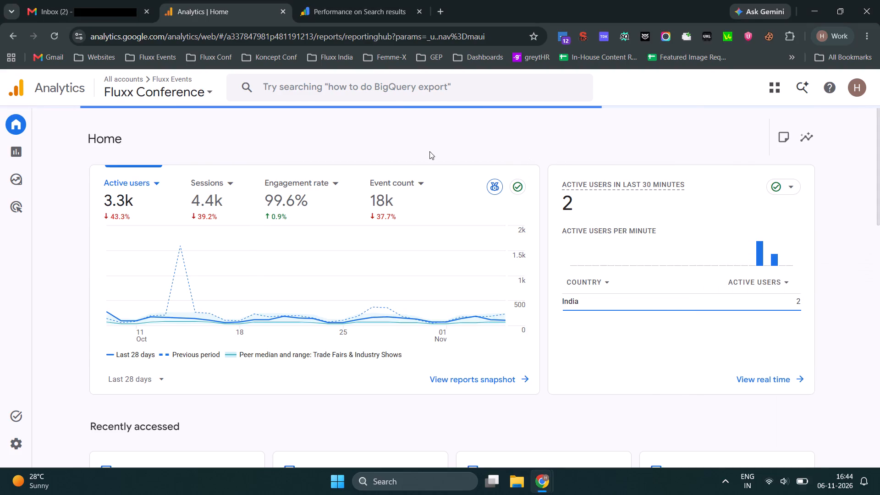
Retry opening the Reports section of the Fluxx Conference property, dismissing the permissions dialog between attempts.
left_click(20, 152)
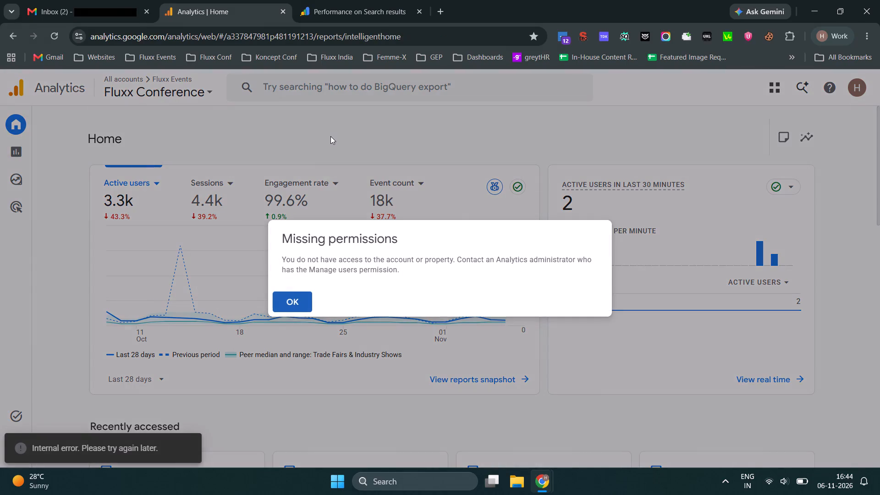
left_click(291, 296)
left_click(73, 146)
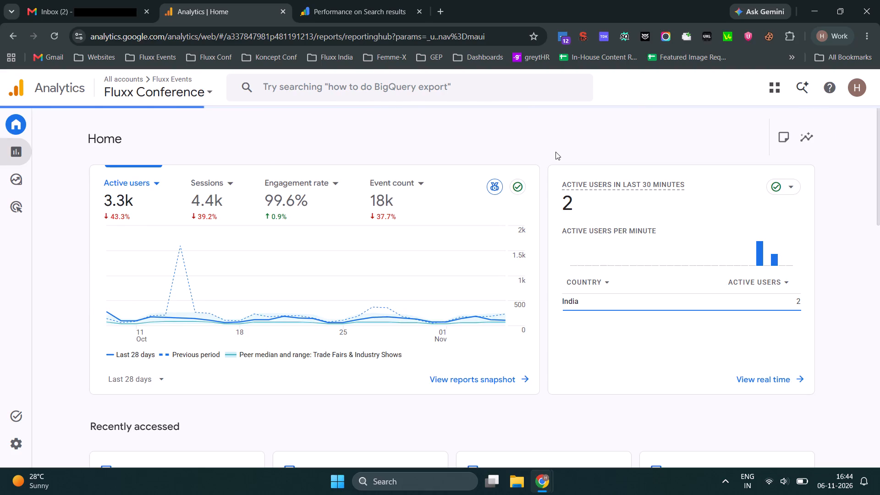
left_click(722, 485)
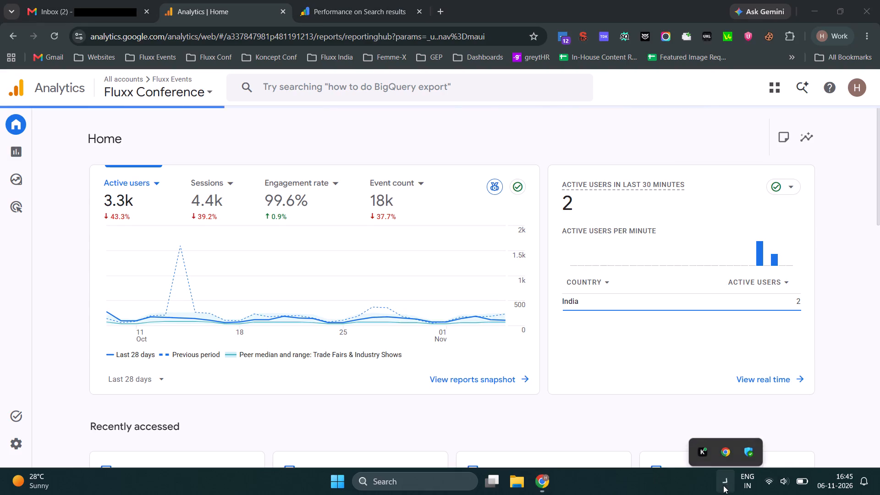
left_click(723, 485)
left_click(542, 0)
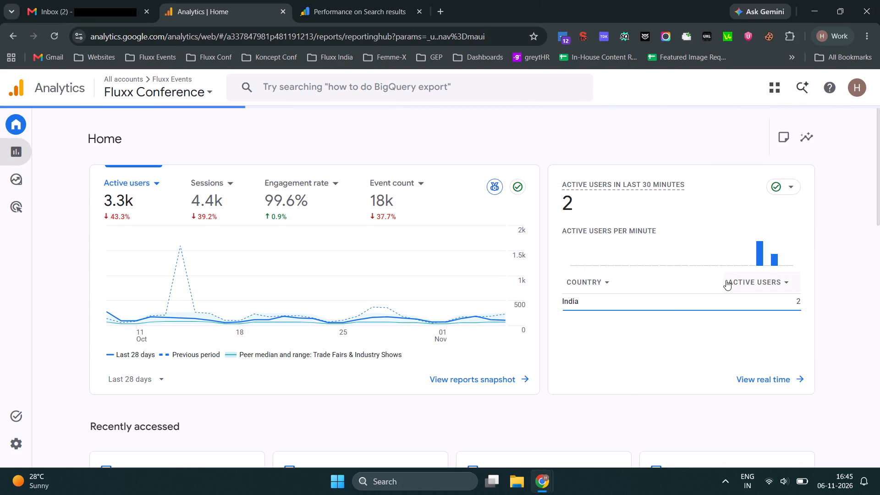
Look through the list of available Wi-Fi networks for an alternative connection.
left_click(788, 481)
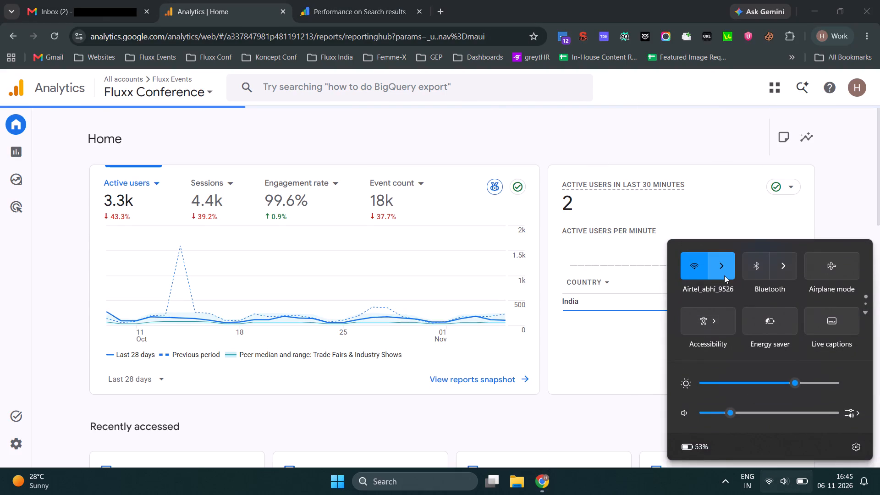
left_click(724, 275)
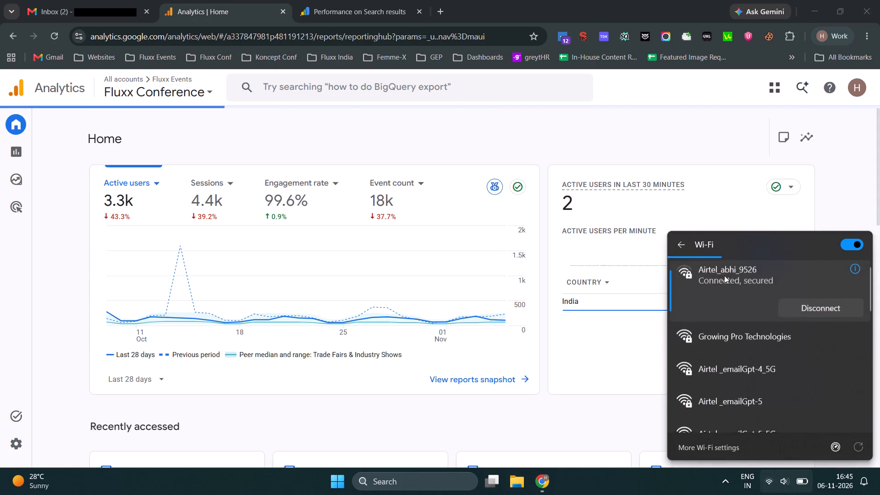
scroll(756, 370, "down", 12)
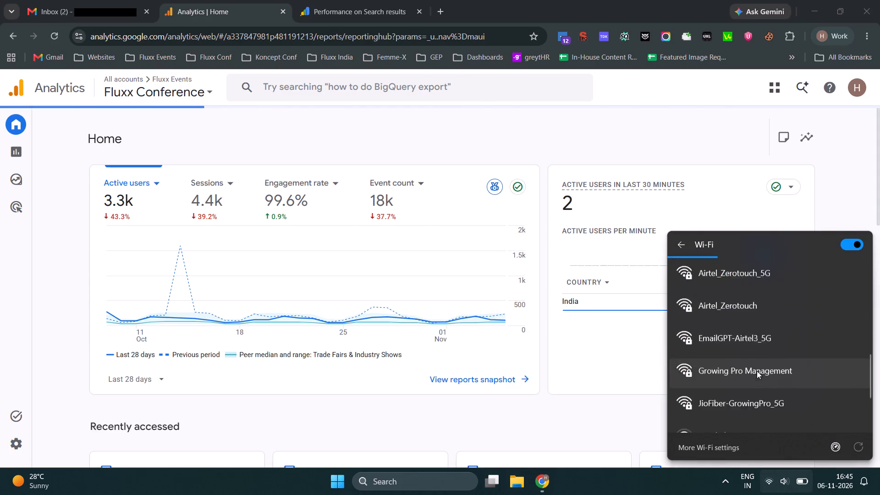
scroll(757, 373, "down", 9)
scroll(758, 383, "up", 2)
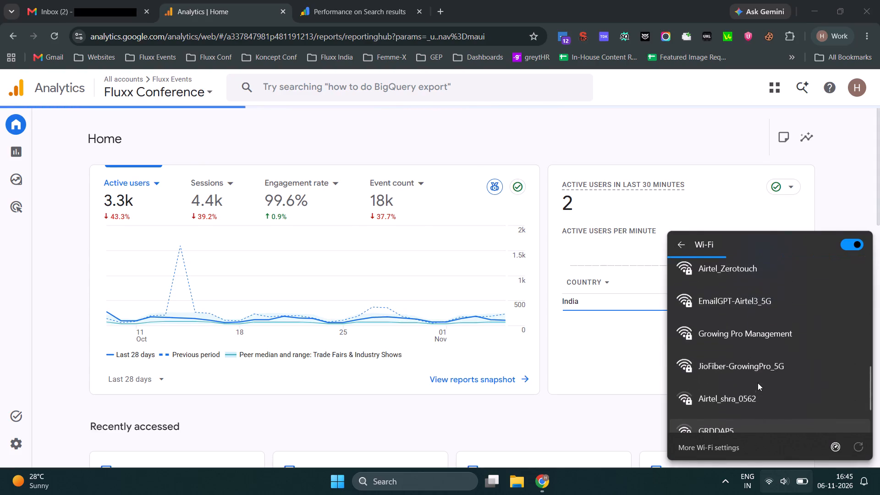
scroll(758, 383, "up", 3)
scroll(758, 383, "down", 4)
scroll(758, 383, "up", 6)
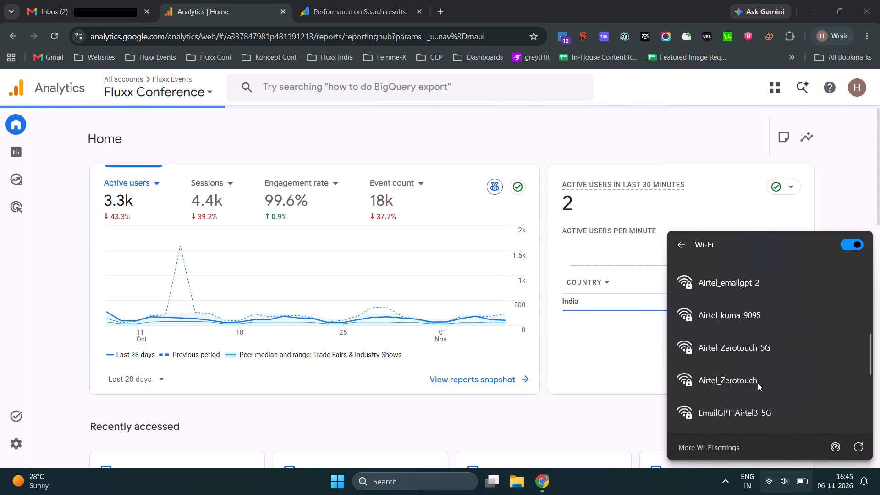
scroll(758, 383, "up", 9)
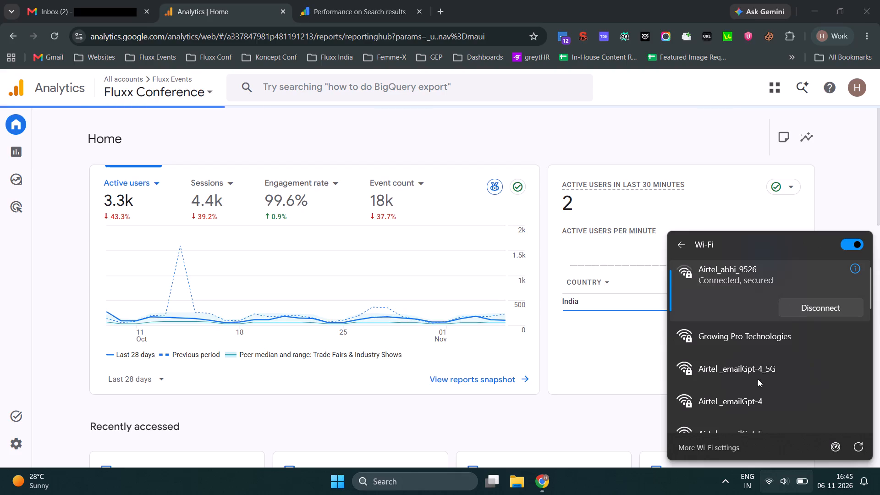
scroll(758, 378, "up", 1)
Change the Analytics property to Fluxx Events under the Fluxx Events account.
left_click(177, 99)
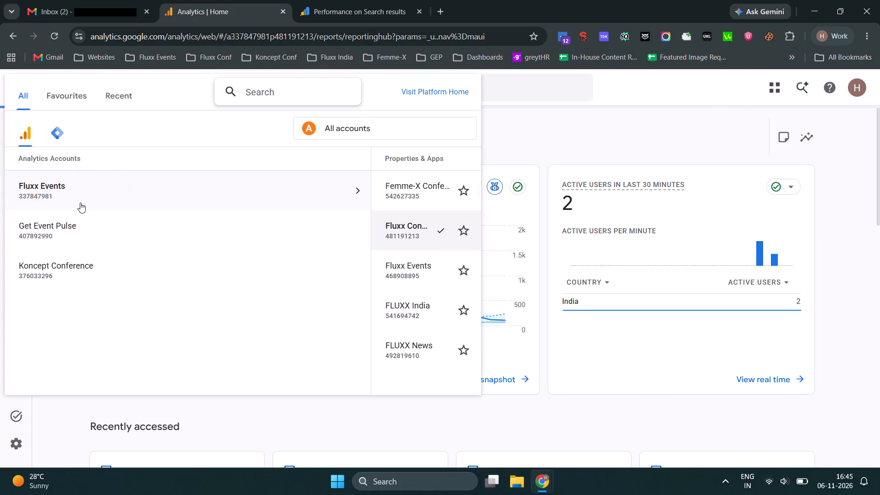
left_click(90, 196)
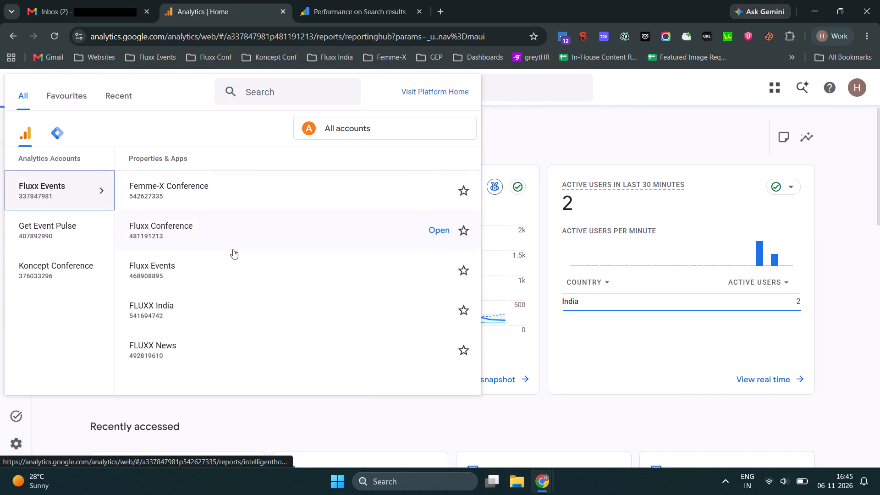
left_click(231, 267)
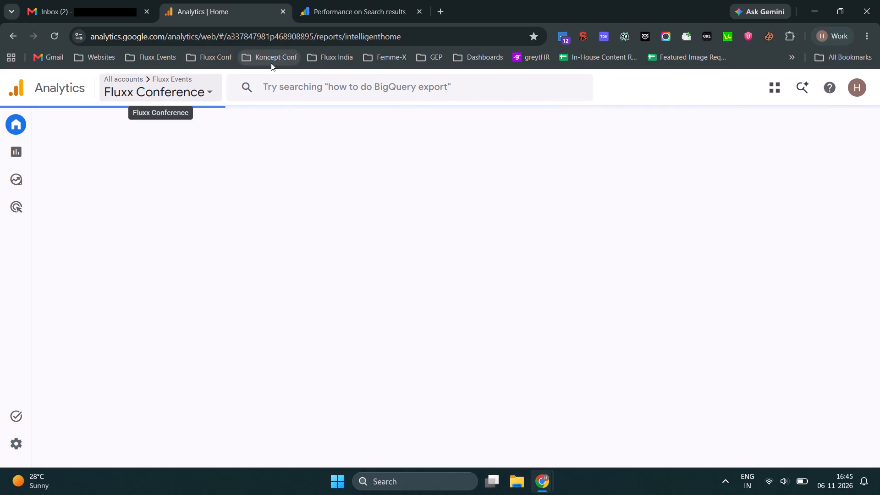
Open the Analytics Home page for Fluxx Conference from the saved Fluxx Conf bookmarks.
left_click(204, 55)
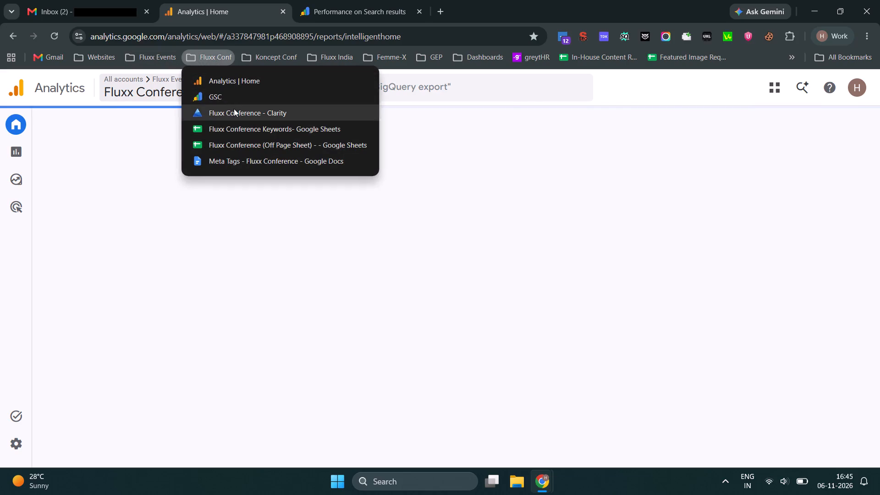
left_click(236, 81)
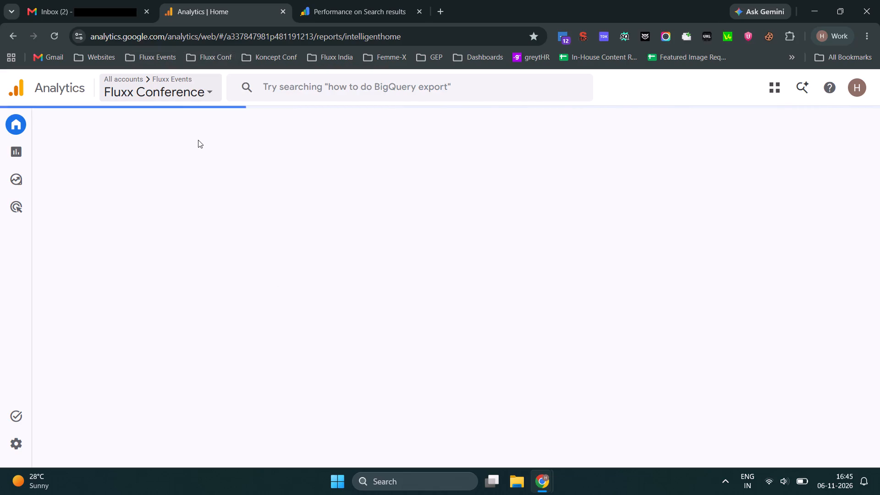
Open the Analytics home page from the Fluxx Conf bookmarks in a new tab and switch to it.
left_click(225, 55)
middle_click(241, 85)
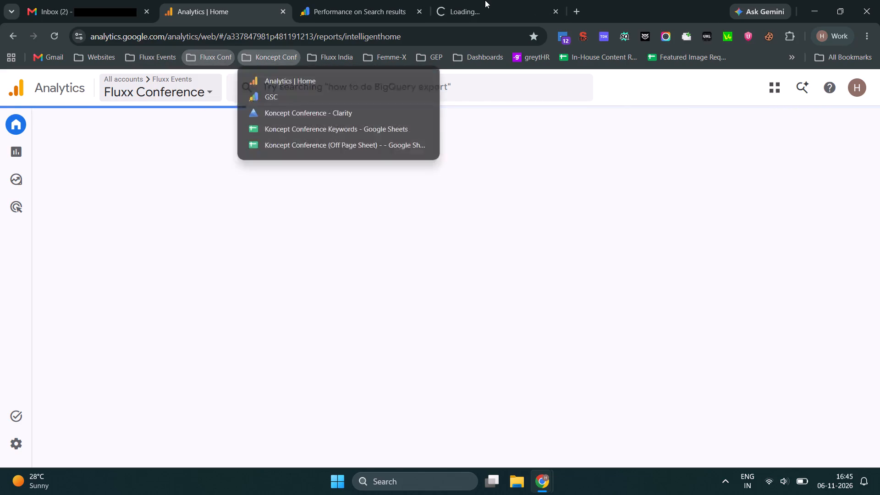
left_click(485, 0)
left_click(485, 0)
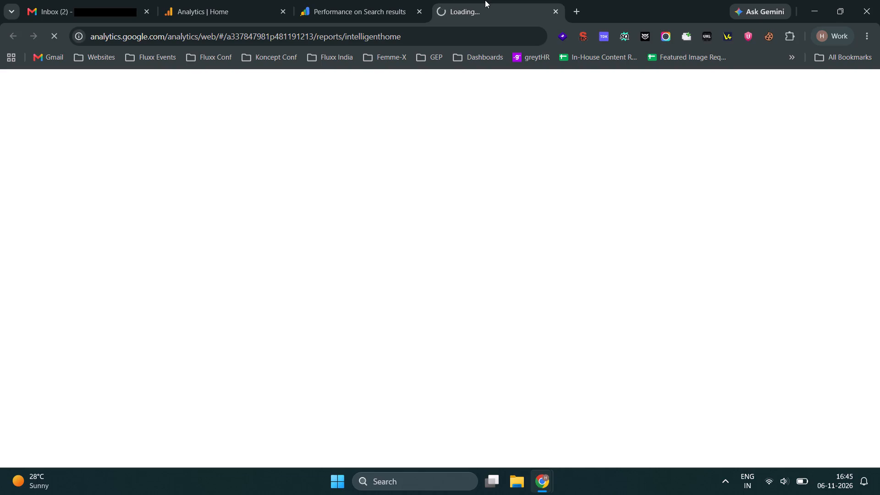
left_click(192, 0)
scroll(378, 228, "down", 6)
scroll(295, 248, "up", 10)
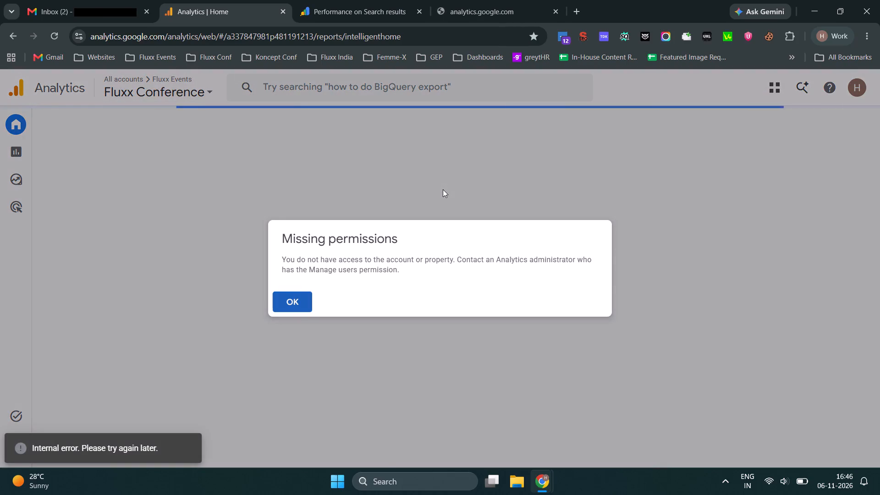
Return to the new analytics.google.com tab and switch the Wi-Fi connection to the Airtel _emailGpt-4_5G network.
left_click(506, 0)
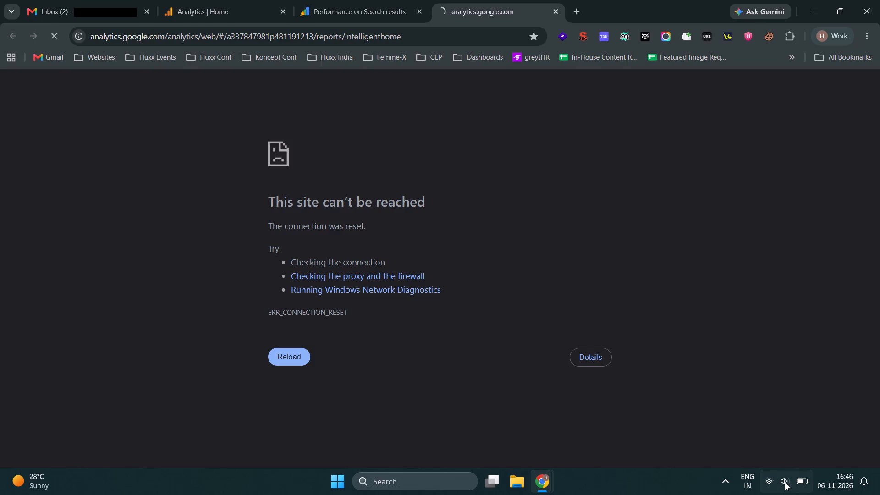
left_click(784, 486)
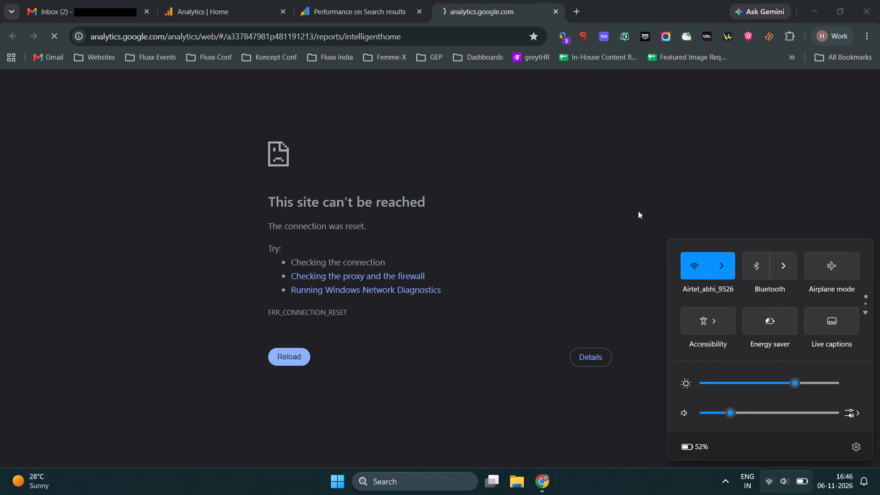
left_click(721, 264)
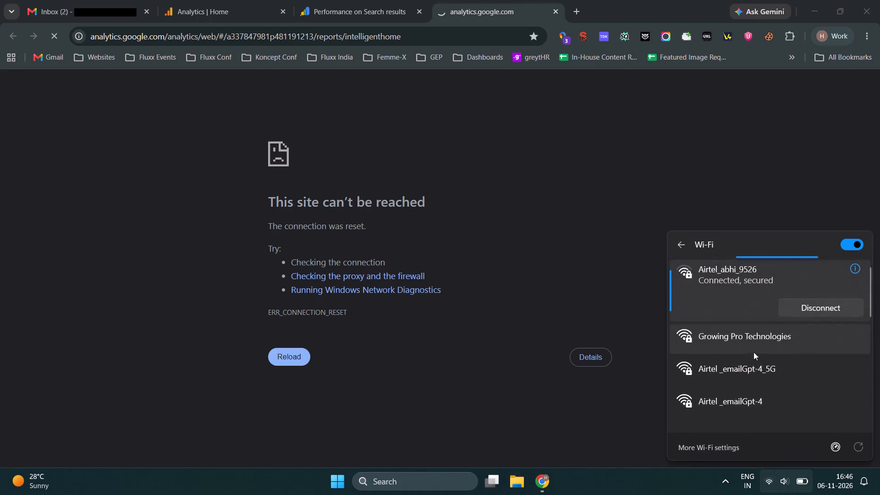
left_click(759, 374)
left_click(812, 390)
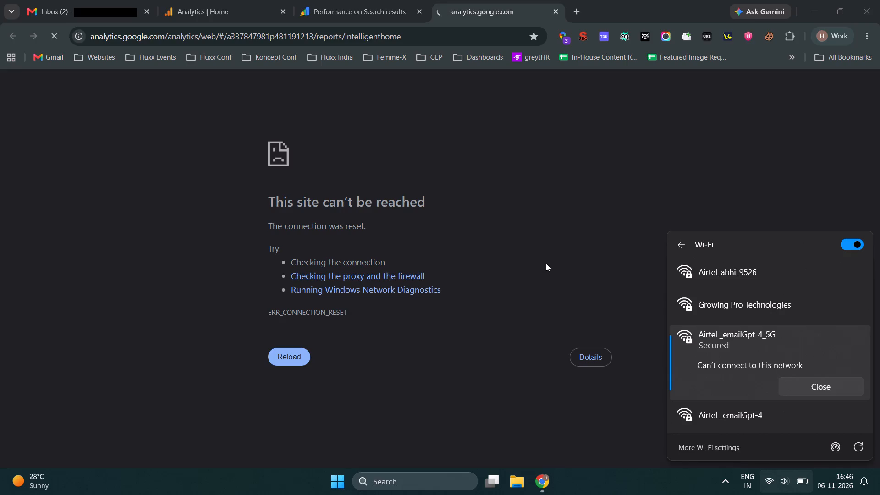
left_click(802, 390)
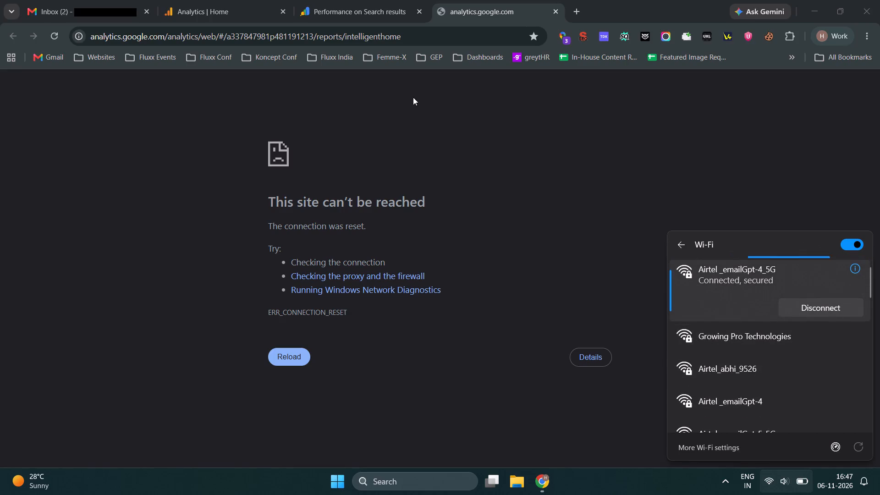
Load the Fluxx Conference Analytics home page again from its existing address in the current tab.
left_click(414, 36)
key("Return")
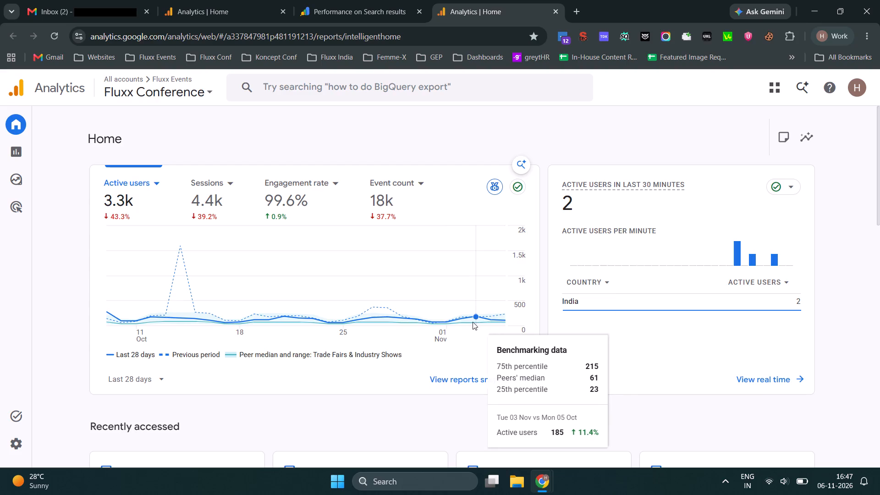
Open the Traffic acquisition report by session primary channel group under Generate leads for Fluxx Conference.
left_click(16, 149)
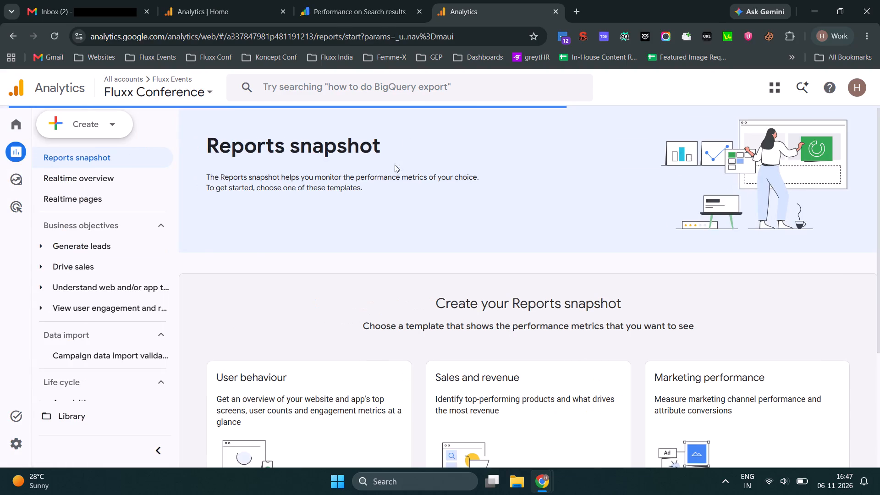
scroll(543, 275, "down", 10)
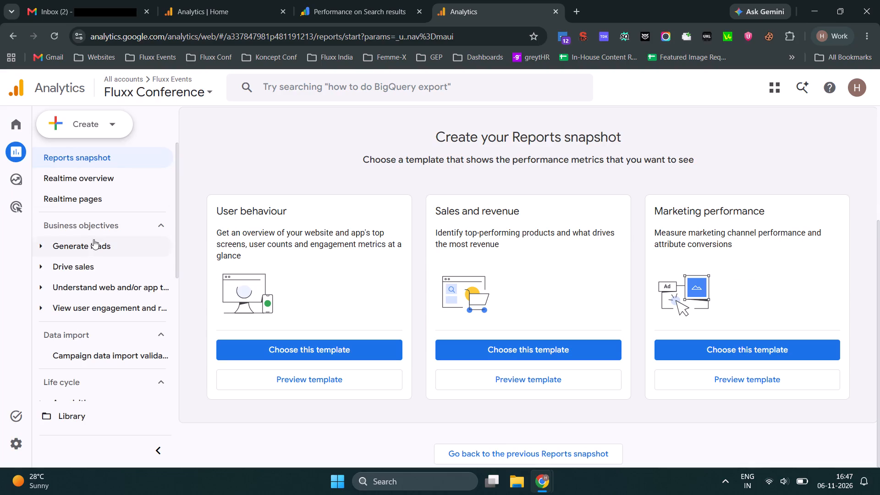
left_click(99, 245)
left_click(135, 330)
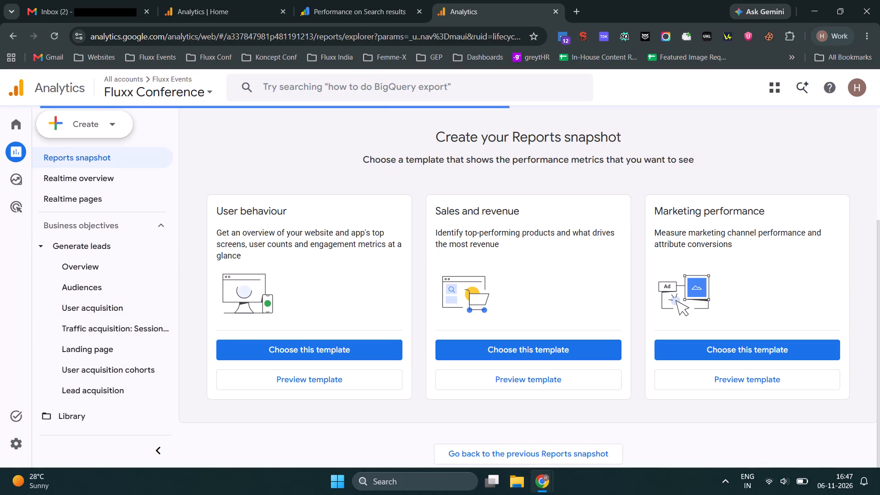
Close the older Analytics home tab.
left_click(283, 12)
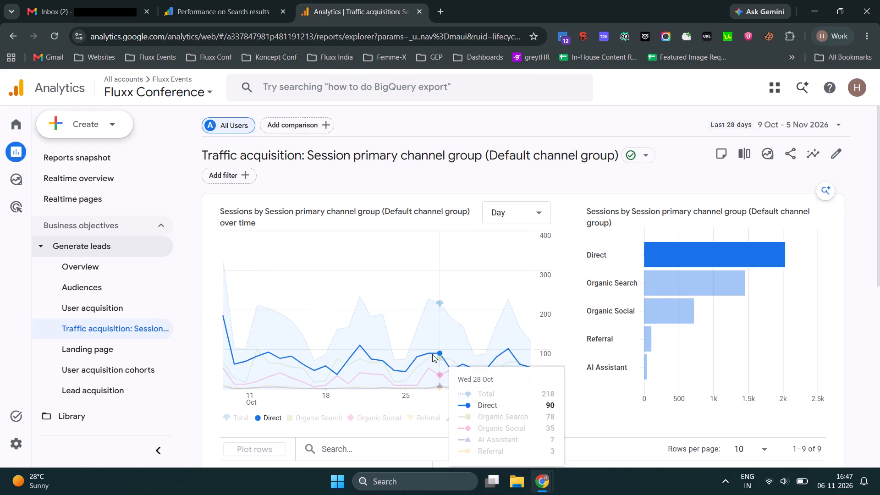
Turn on date comparison for the Traffic acquisition report and set the compared period to 1 Sept – 30 Sept 2026.
scroll(583, 288, "down", 4)
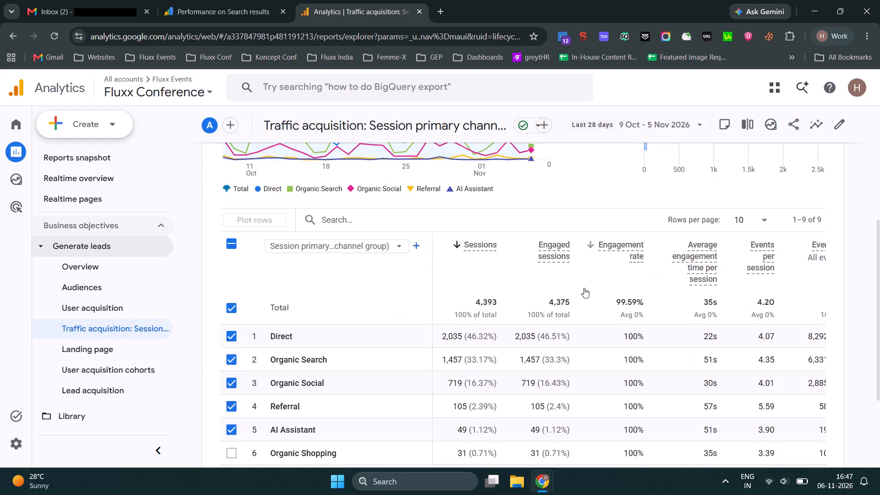
scroll(584, 288, "up", 3)
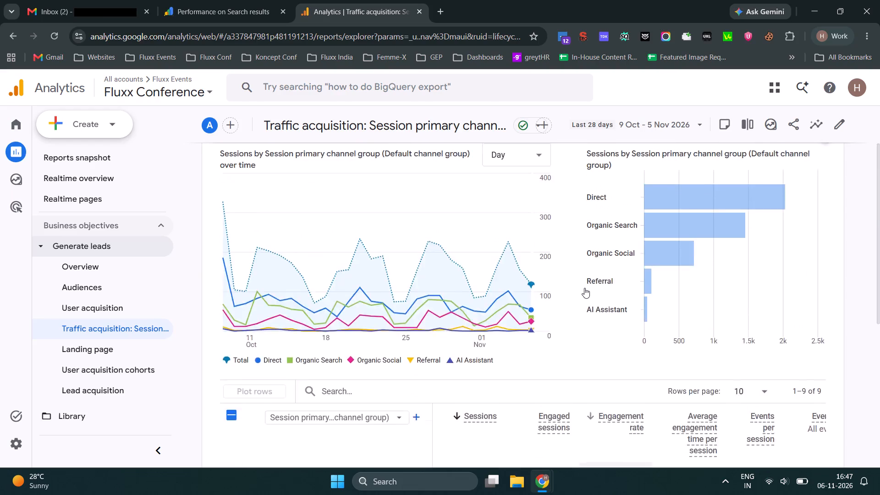
scroll(584, 288, "up", 2)
left_click(769, 125)
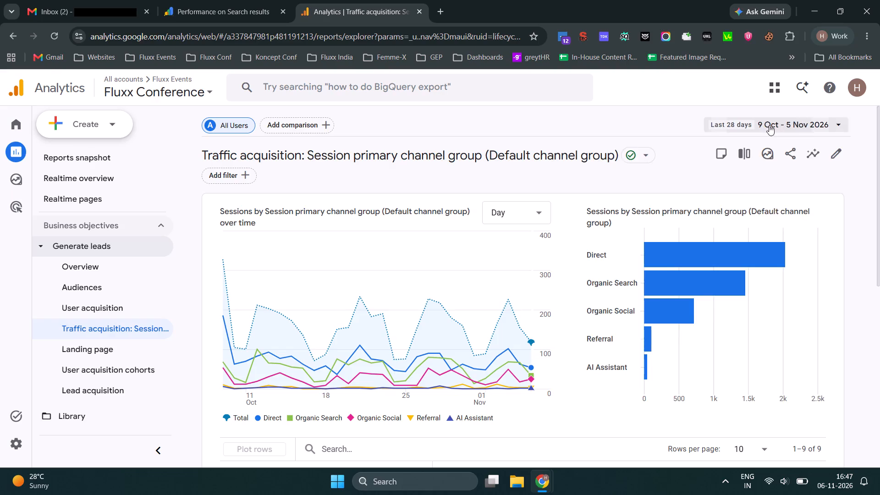
scroll(644, 357, "down", 3)
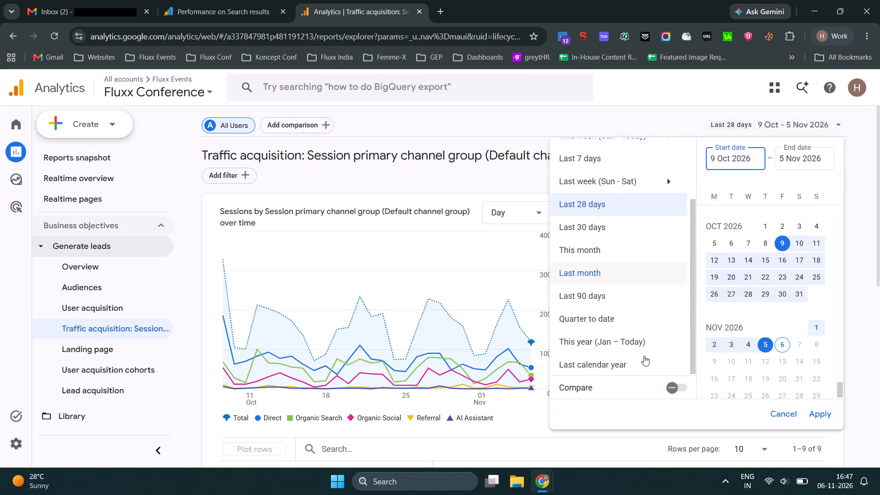
left_click(617, 229)
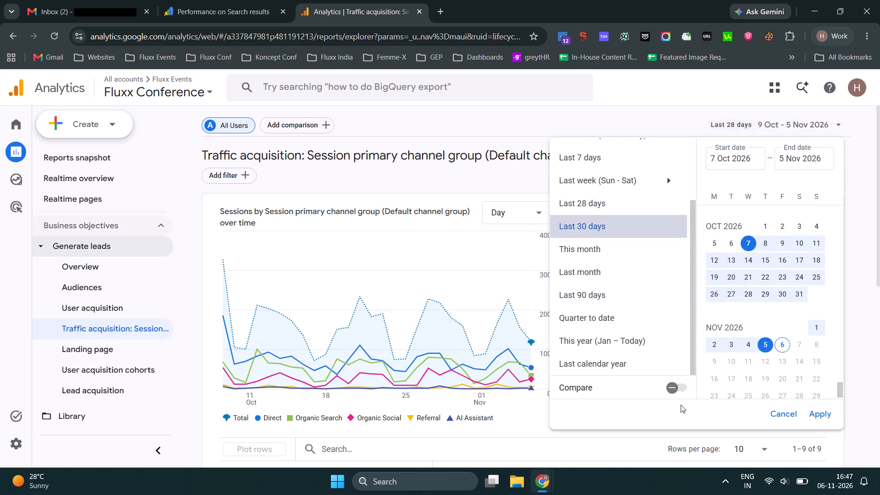
left_click(681, 390)
scroll(753, 272, "up", 2)
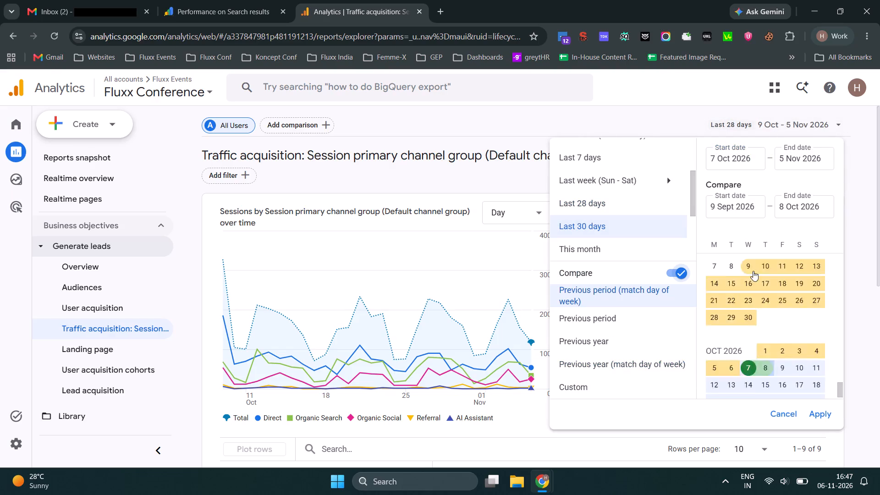
left_click(734, 159)
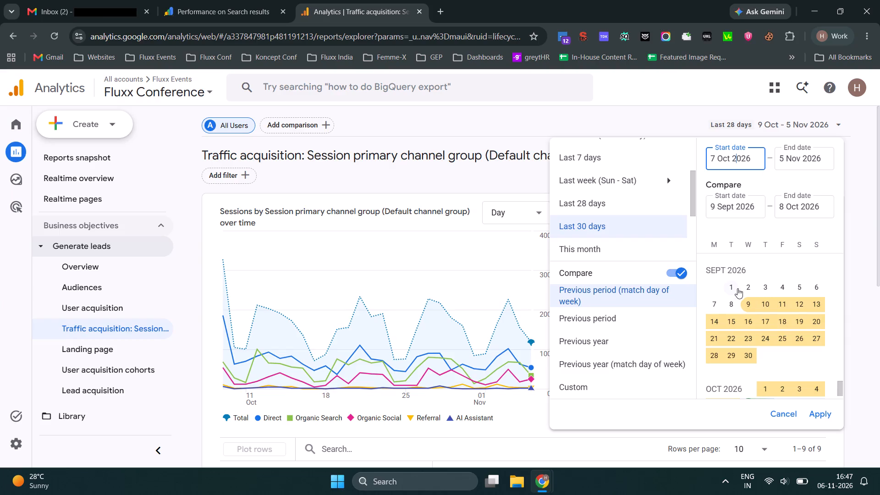
scroll(742, 312, "down", 2)
left_click(723, 214)
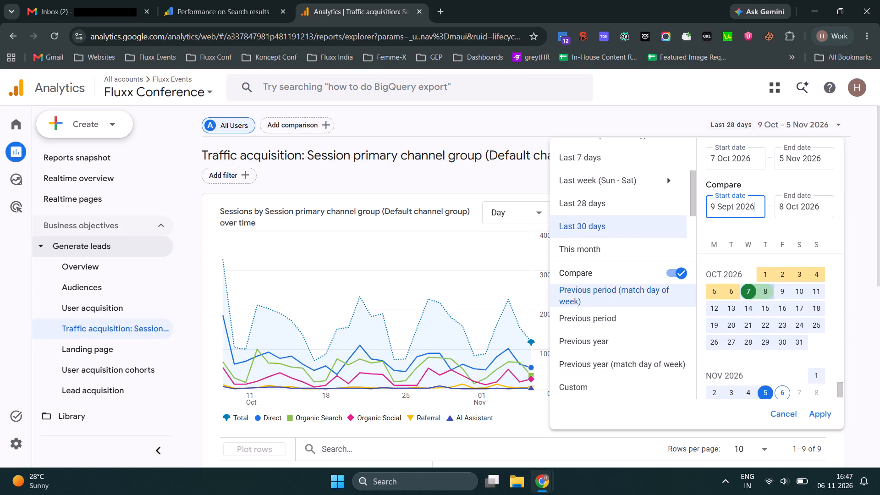
left_click(722, 208)
scroll(765, 313, "up", 3)
left_click(732, 346)
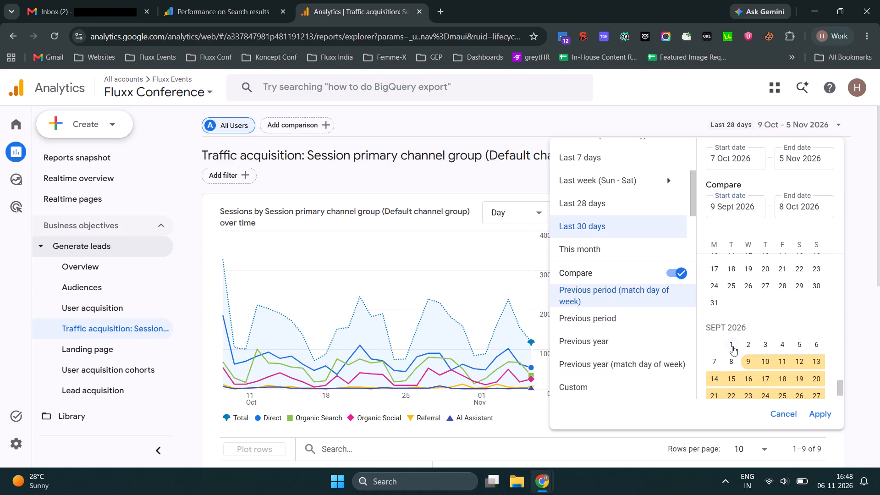
scroll(731, 343, "down", 3)
scroll(753, 308, "up", 1)
left_click(750, 294)
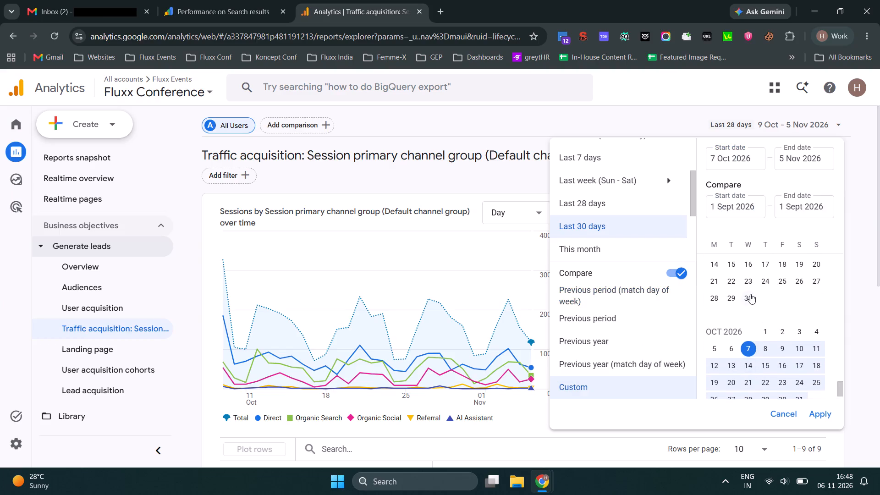
Set the report's main date range to 1 Oct – 31 Oct 2026 and apply both periods.
left_click(728, 163)
left_click(765, 332)
scroll(761, 346, "down", 1)
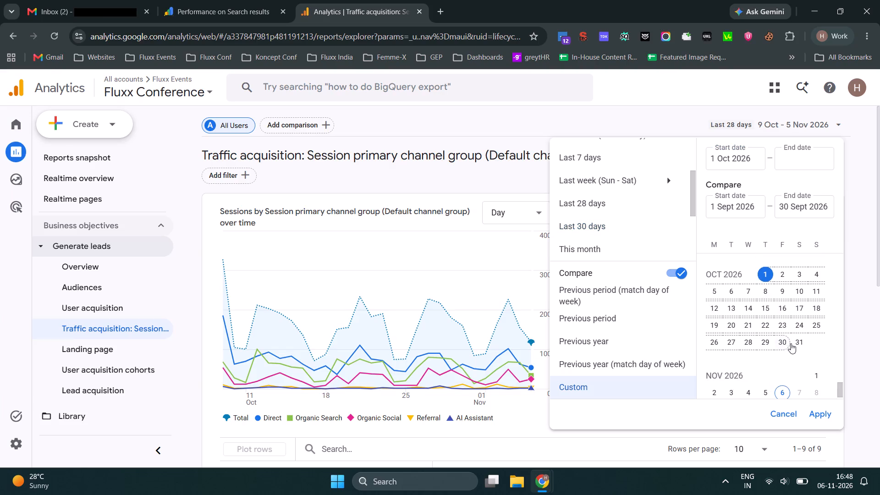
left_click(794, 343)
left_click(829, 416)
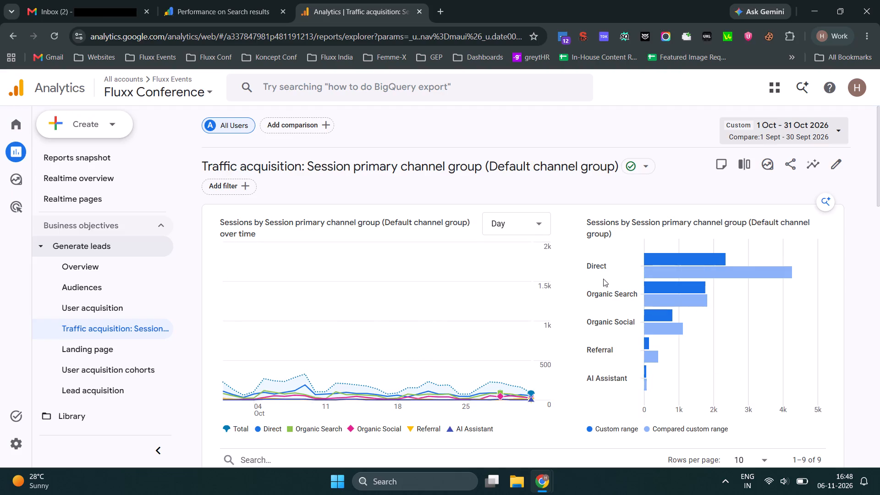
Examine the October versus September session figures for each channel in the Traffic acquisition table.
scroll(632, 278, "down", 5)
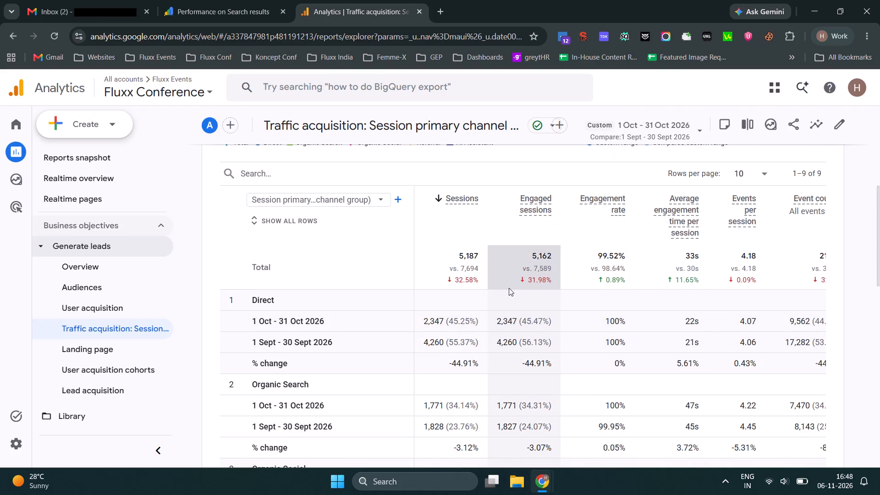
scroll(509, 283, "up", 2)
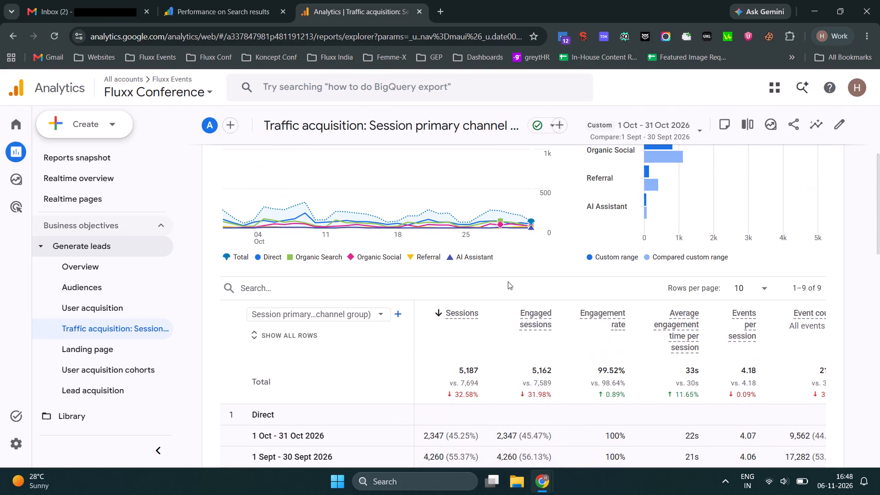
scroll(508, 281, "down", 1)
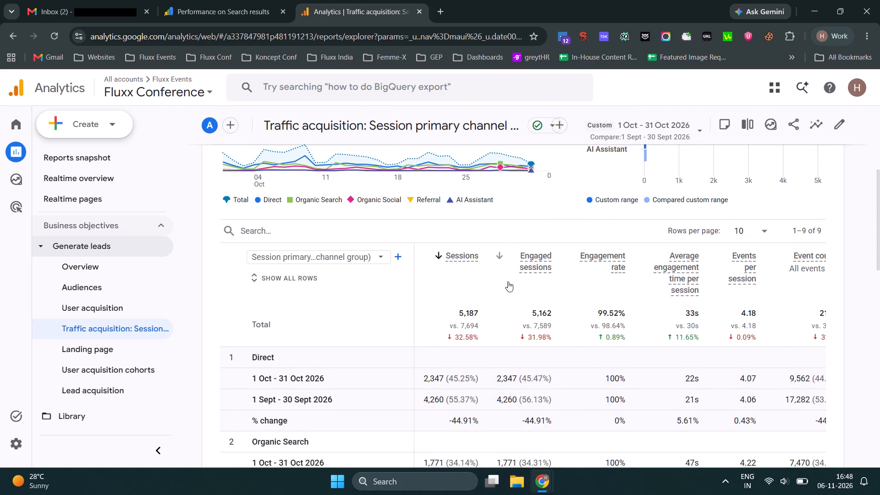
scroll(508, 281, "down", 2)
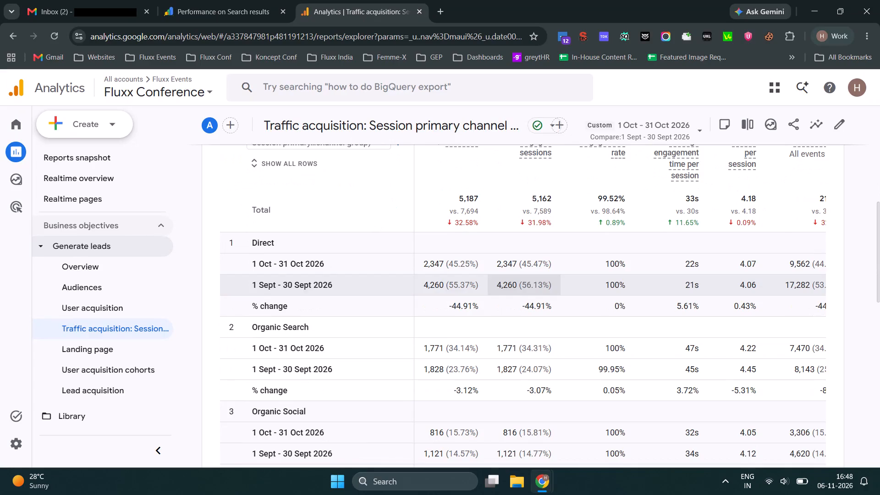
Review the October versus September figures for the remaining channels, from Organic Search to Paid Search, and the sessions-by-channel charts.
scroll(508, 281, "down", 2)
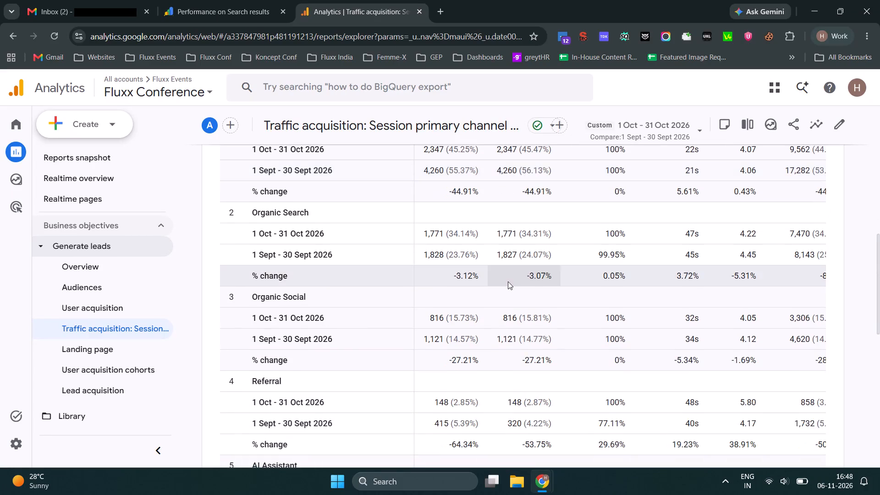
scroll(508, 281, "down", 1)
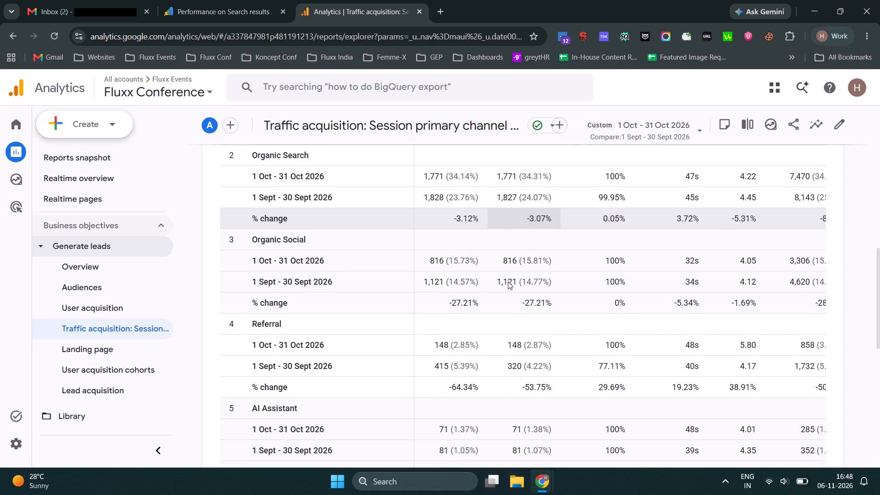
scroll(508, 281, "down", 3)
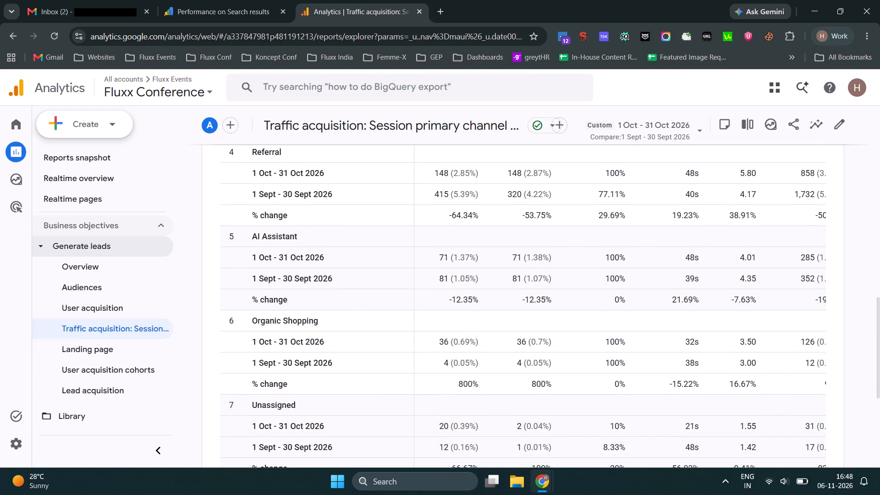
scroll(508, 281, "down", 3)
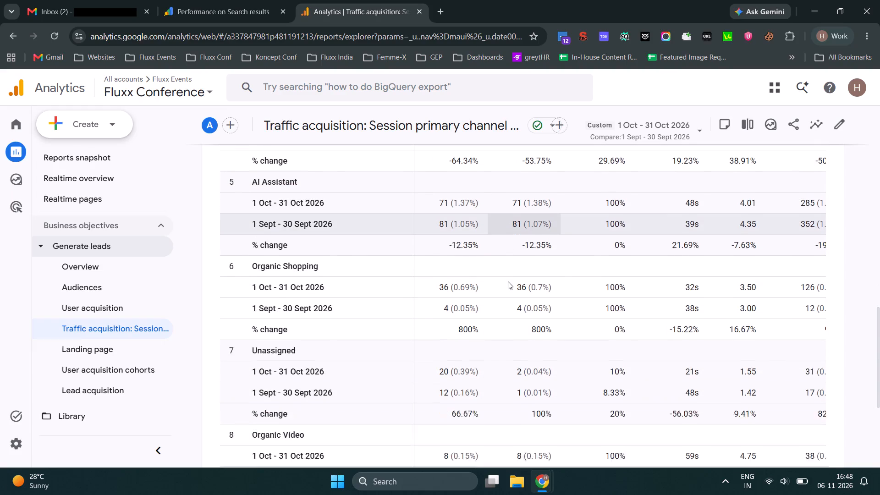
scroll(508, 281, "down", 1)
scroll(508, 281, "up", 2)
scroll(508, 281, "down", 1)
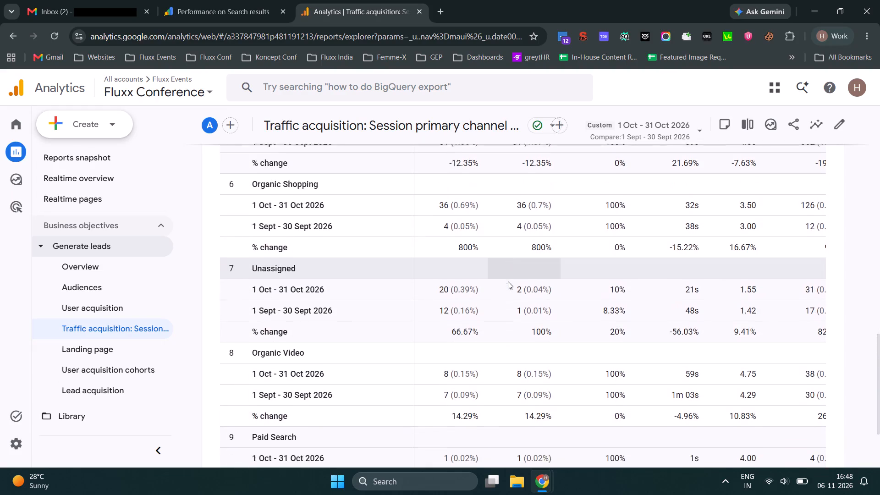
scroll(508, 281, "down", 5)
scroll(508, 281, "up", 11)
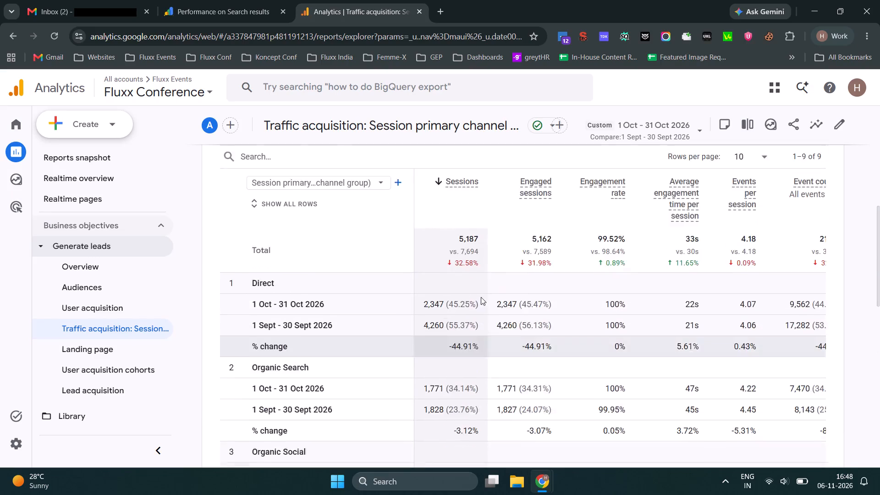
scroll(481, 297, "up", 9)
scroll(481, 297, "down", 2)
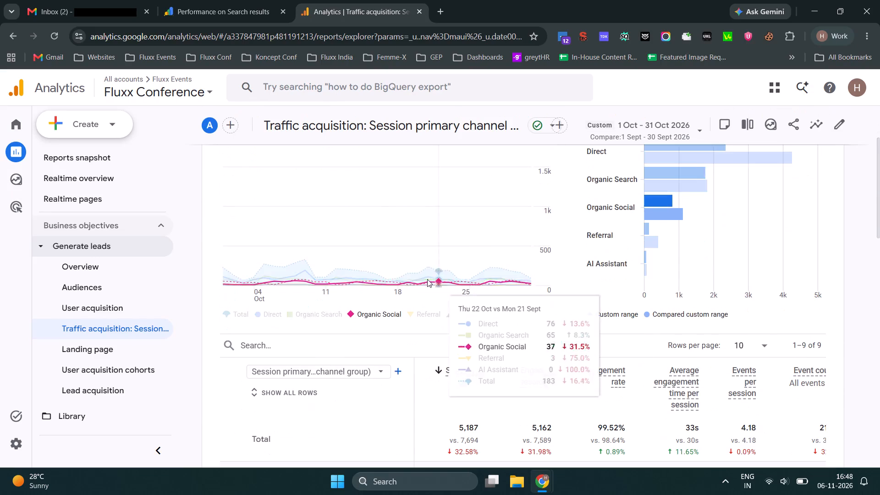
scroll(605, 302, "up", 6)
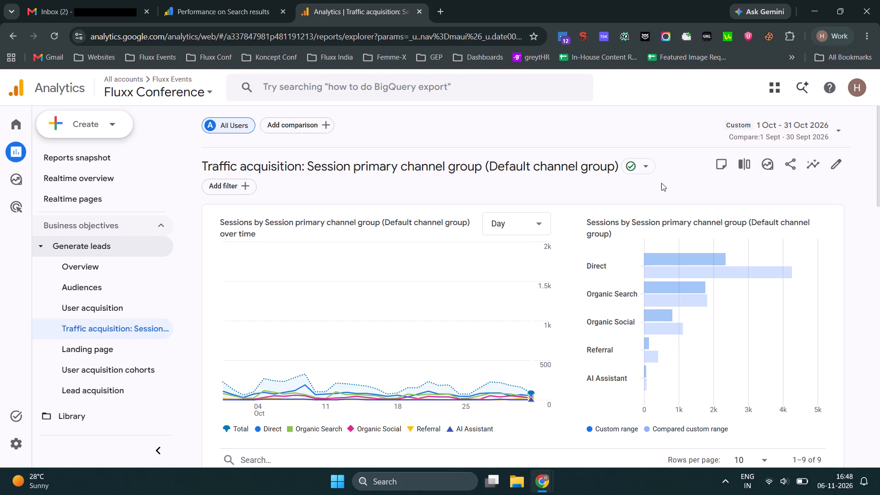
scroll(661, 183, "down", 2)
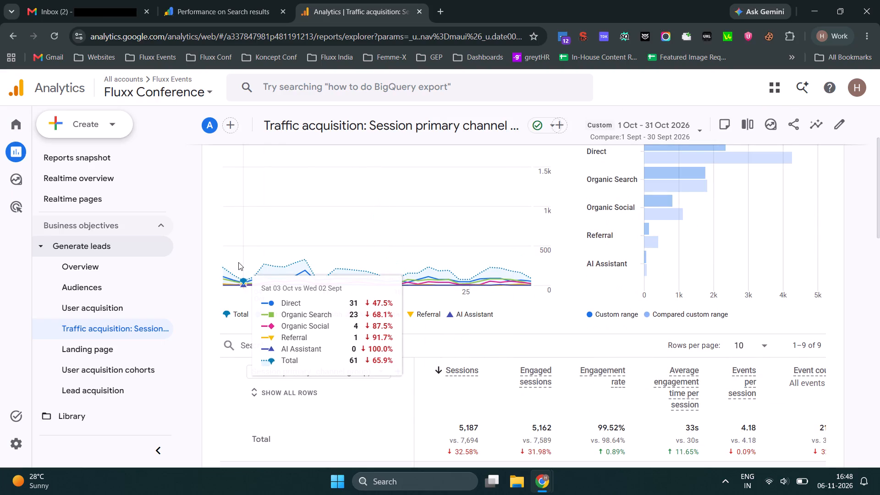
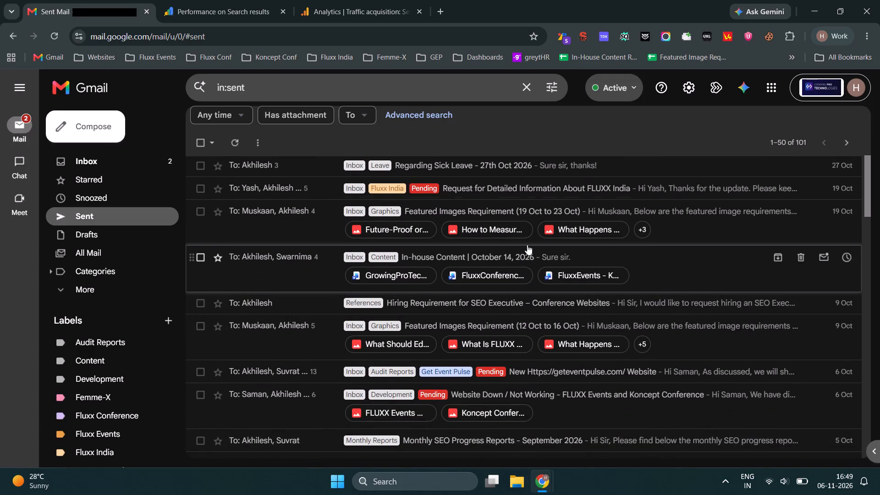
Look back through the sent mail to September and check the "Website Down / Not Working - FLUXX Conference" thread.
scroll(535, 326, "down", 1)
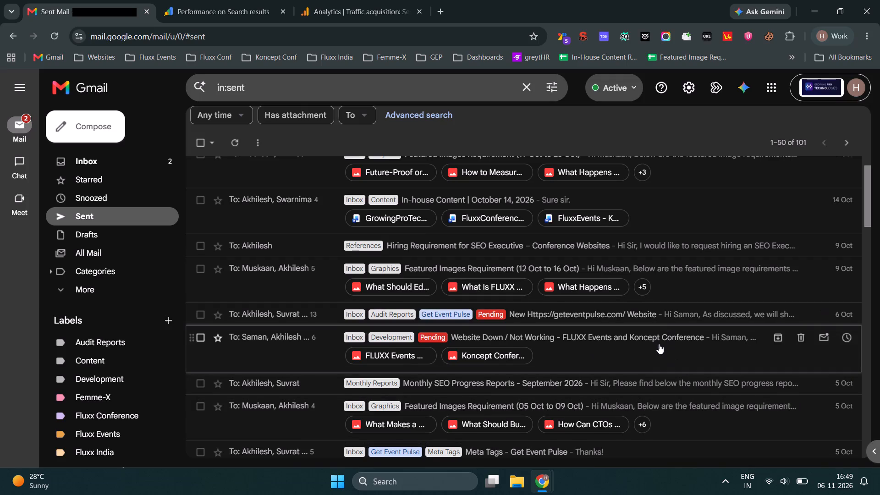
scroll(647, 349, "down", 1)
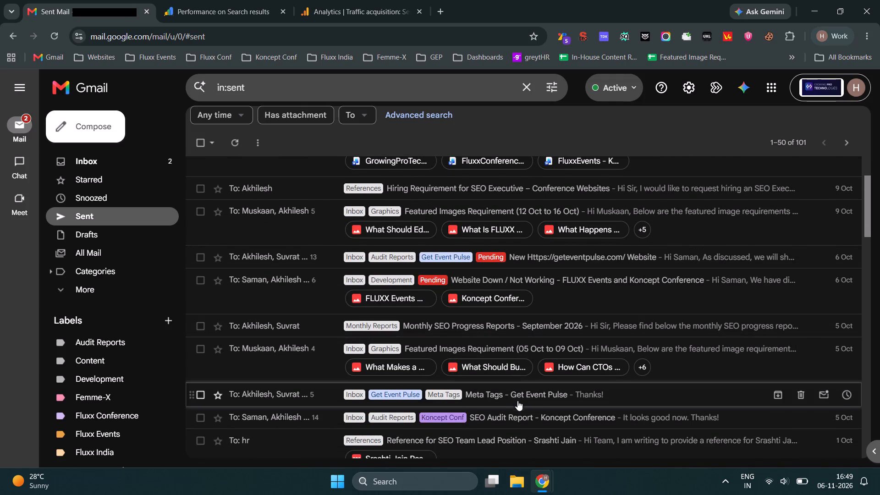
scroll(511, 418, "down", 2)
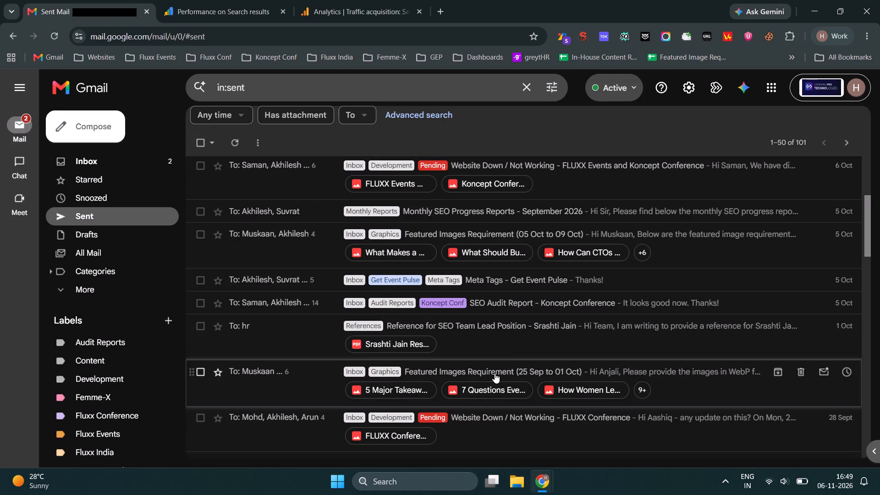
scroll(530, 432, "down", 3)
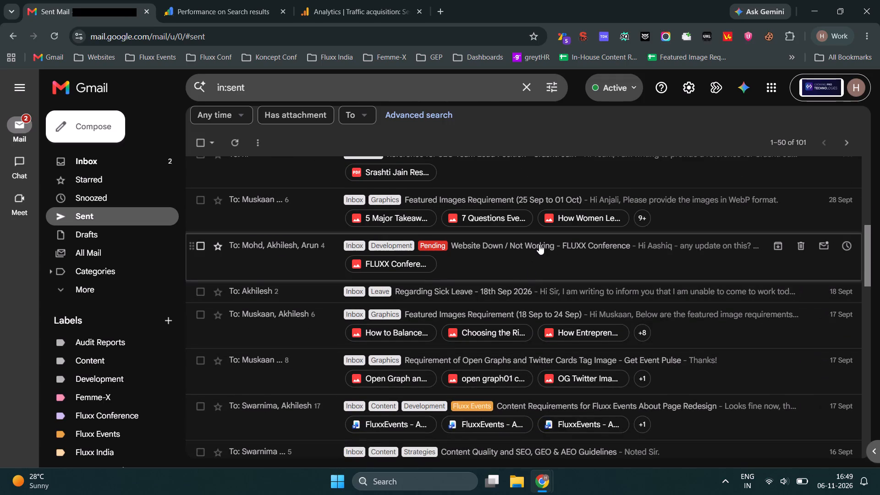
left_click(539, 244)
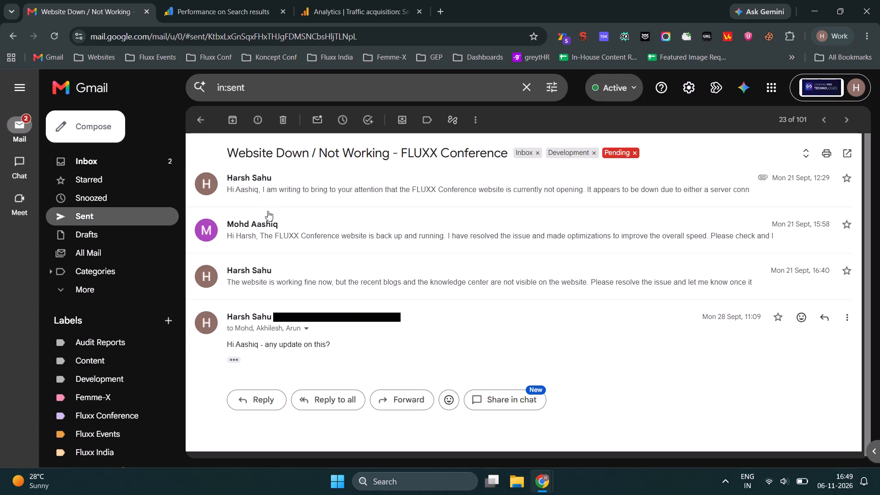
left_click(201, 121)
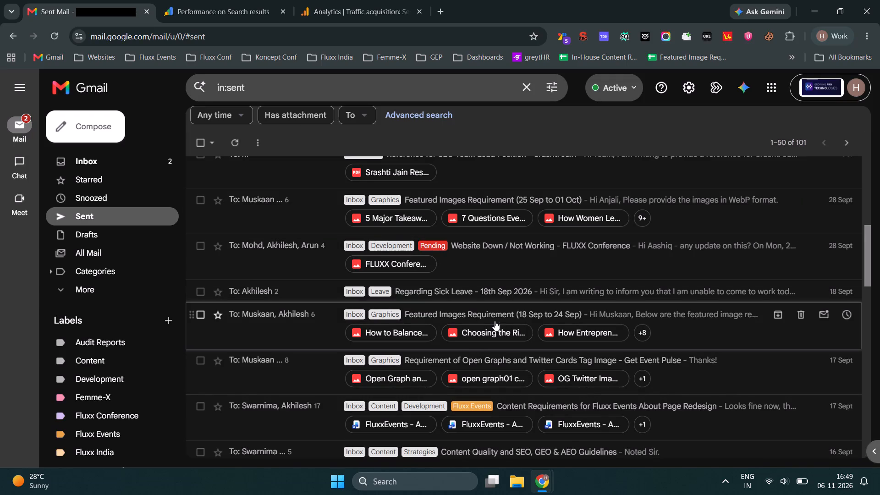
scroll(495, 309, "up", 3)
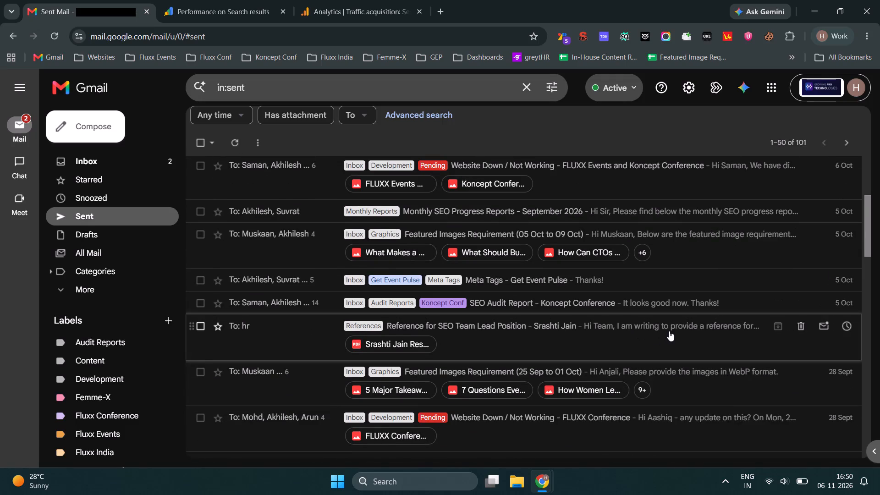
scroll(671, 330, "up", 1)
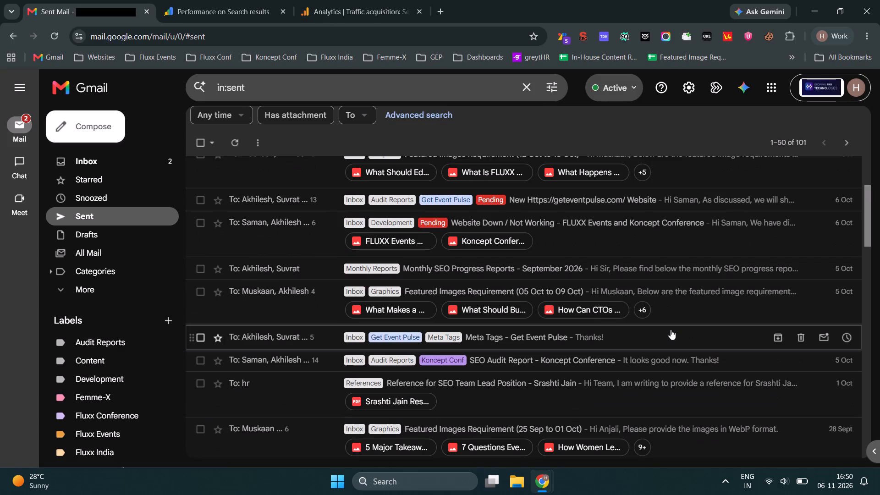
scroll(671, 330, "up", 2)
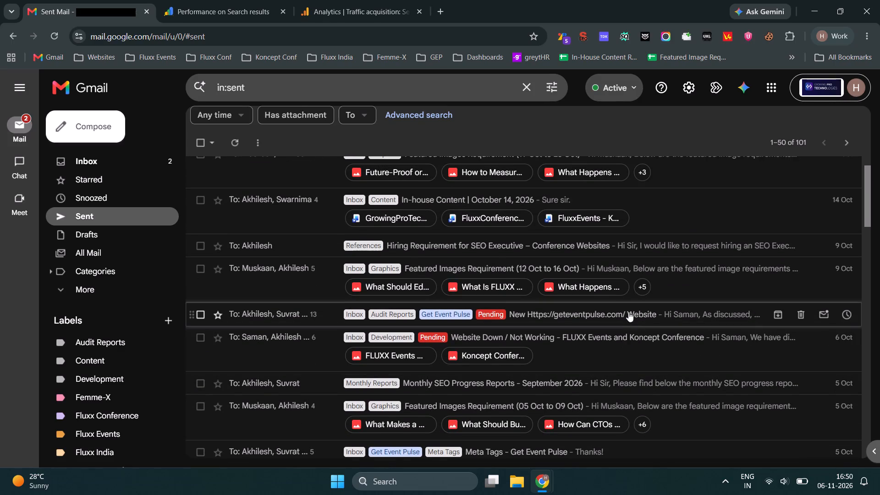
scroll(576, 291, "up", 2)
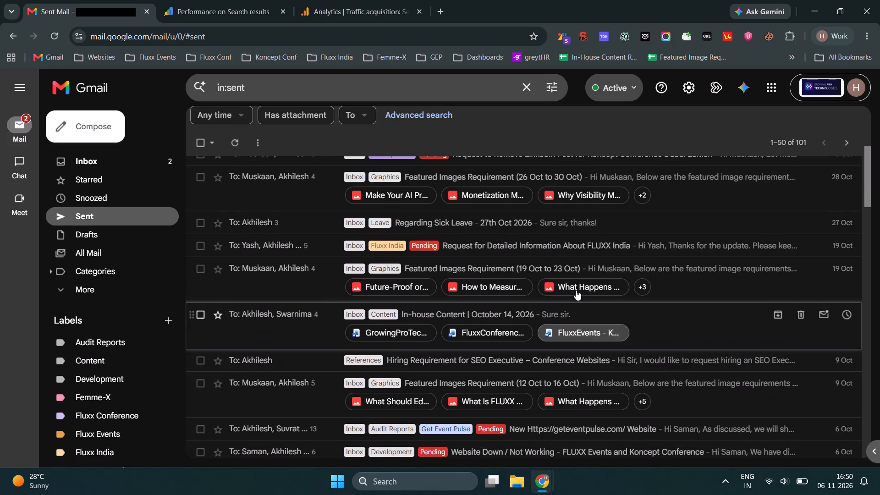
scroll(576, 290, "up", 1)
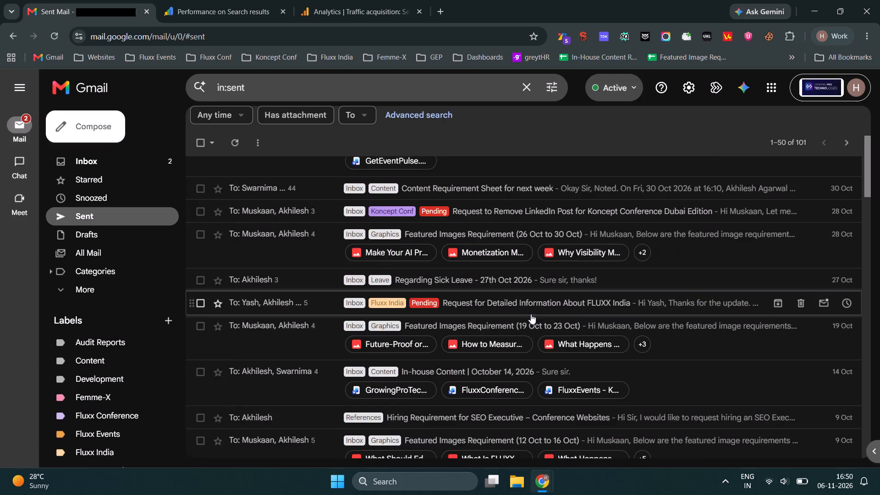
scroll(529, 312, "up", 1)
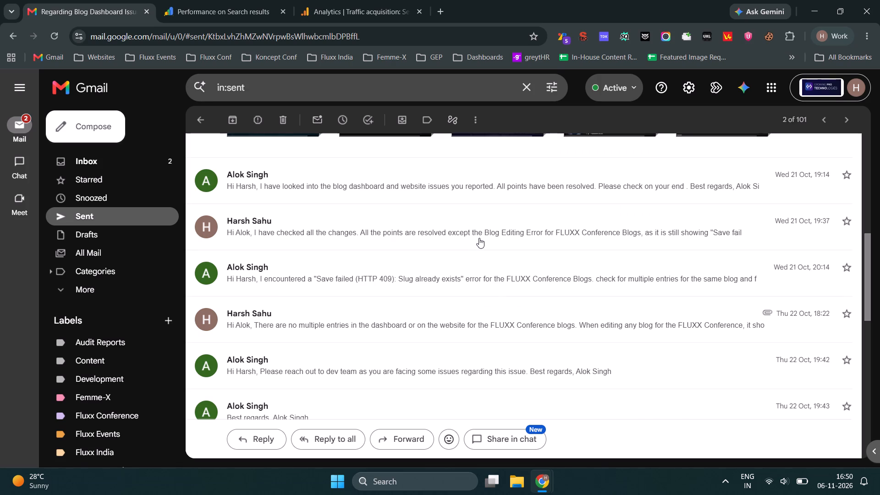
scroll(517, 269, "down", 2)
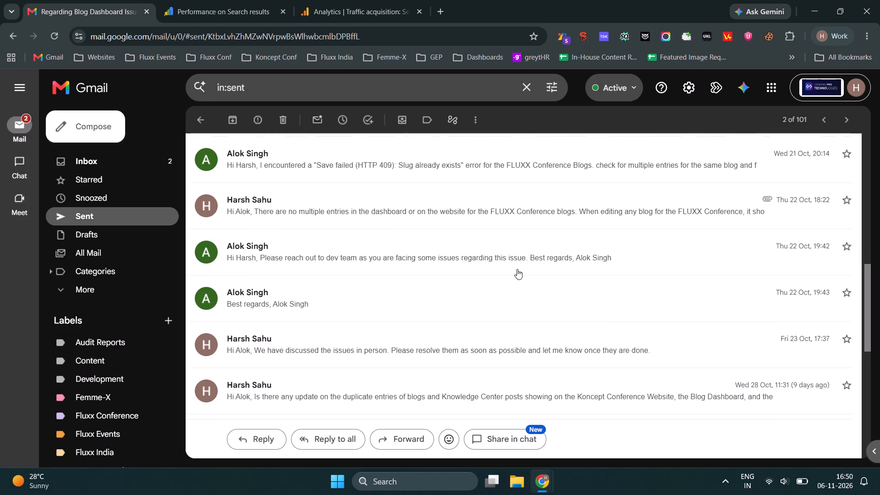
scroll(517, 269, "up", 1)
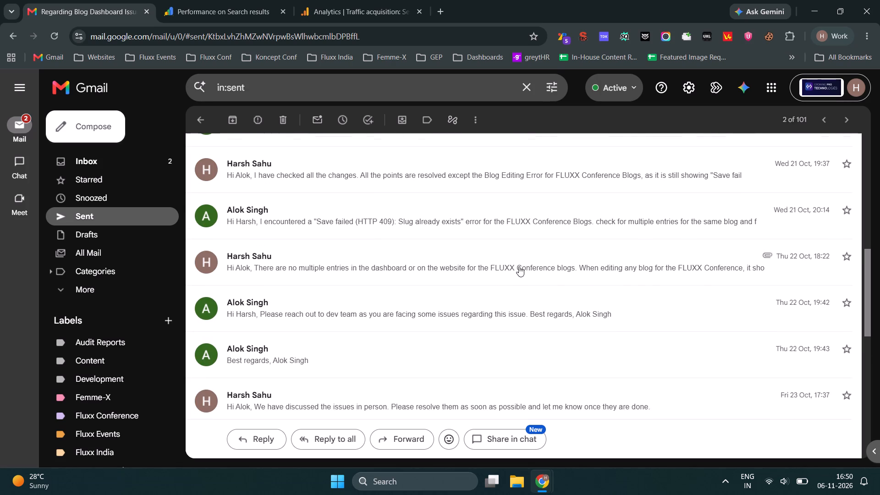
scroll(465, 263, "down", 8)
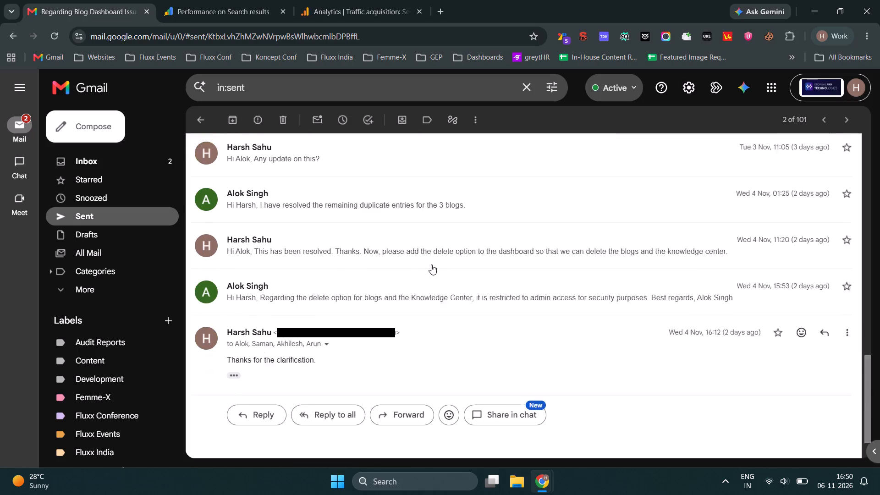
scroll(431, 257, "down", 5)
left_click(194, 118)
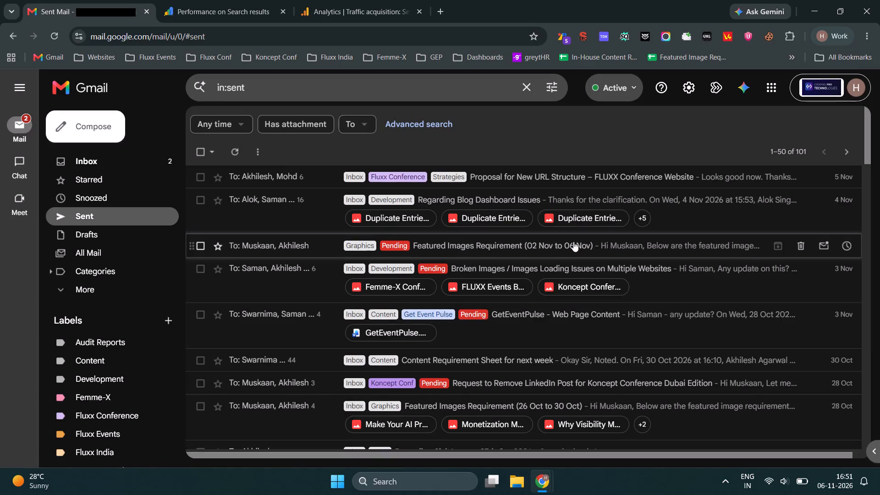
Check the pending threads on broken images across multiple websites and on removing the Koncept Conference Dubai LinkedIn post.
left_click(549, 267)
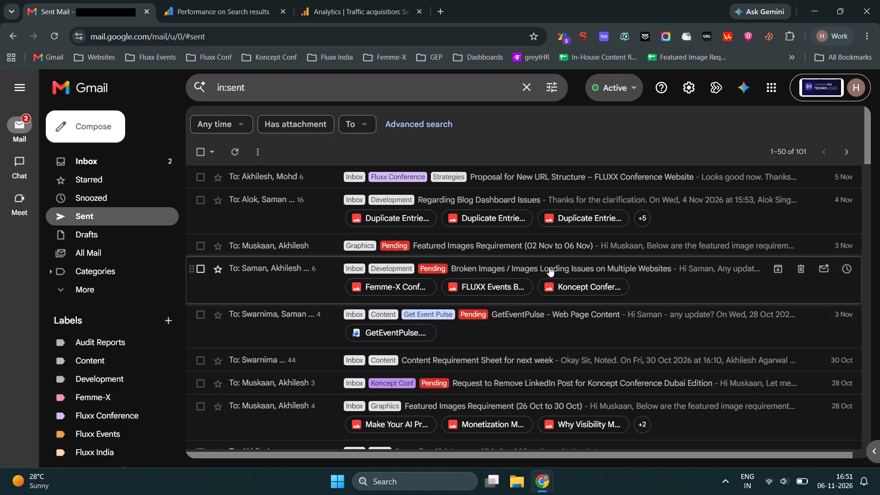
left_click(203, 121)
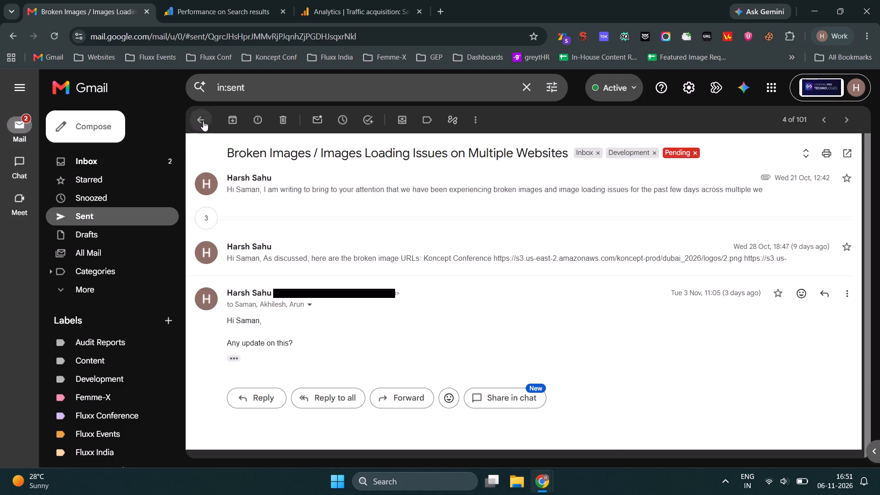
scroll(590, 346, "down", 1)
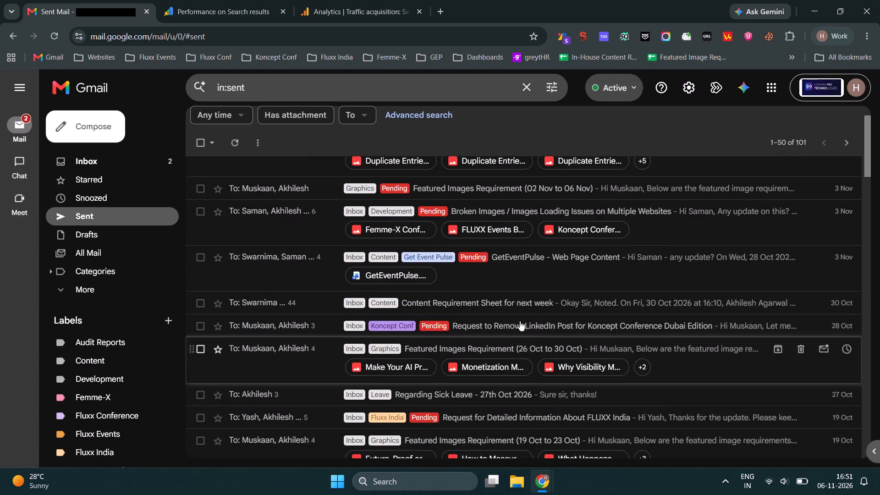
left_click(548, 325)
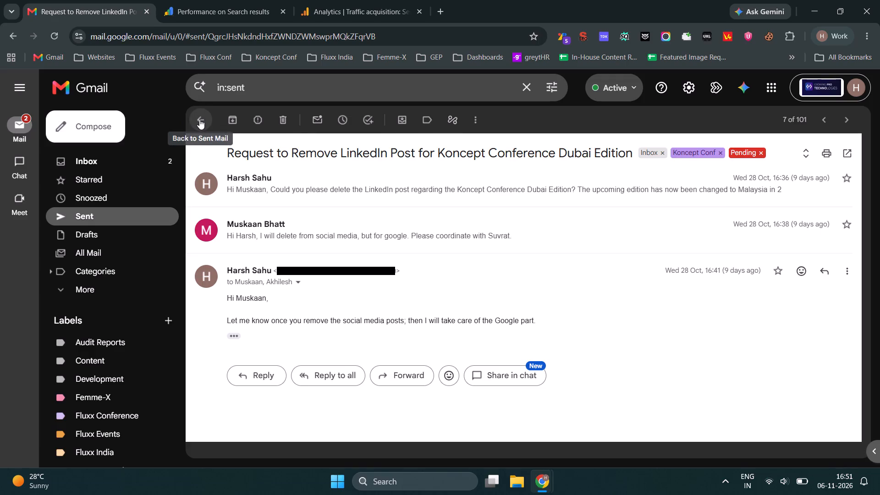
left_click(199, 119)
scroll(586, 321, "down", 2)
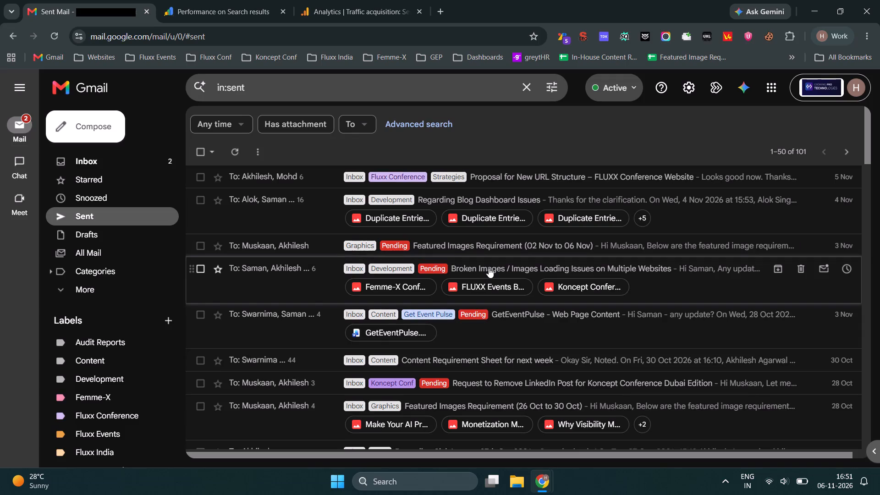
scroll(489, 268, "down", 1)
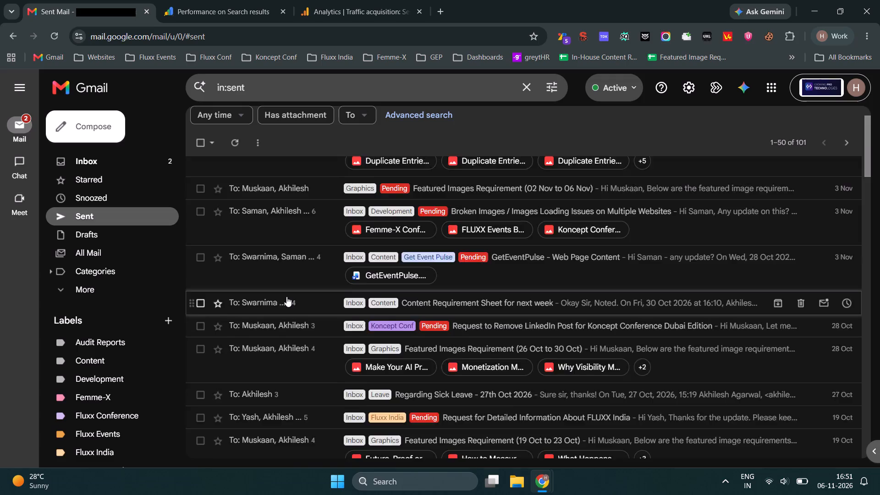
scroll(286, 297, "down", 15)
scroll(103, 389, "down", 6)
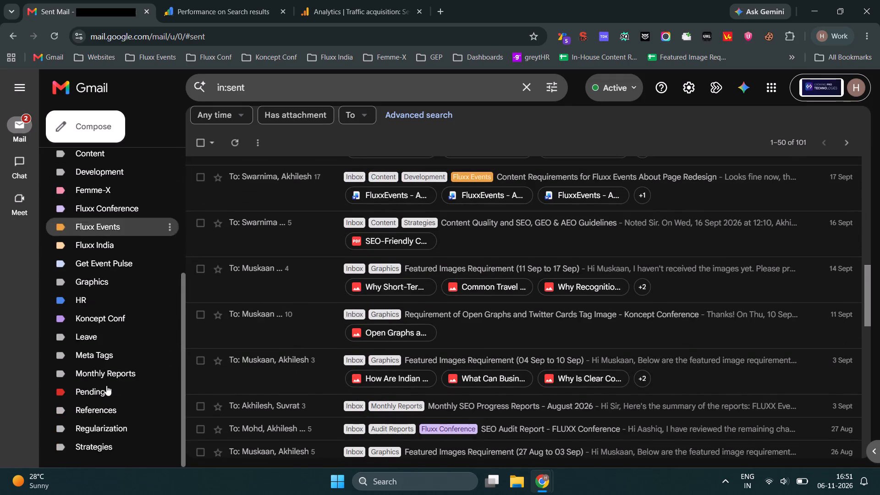
scroll(101, 204, "up", 11)
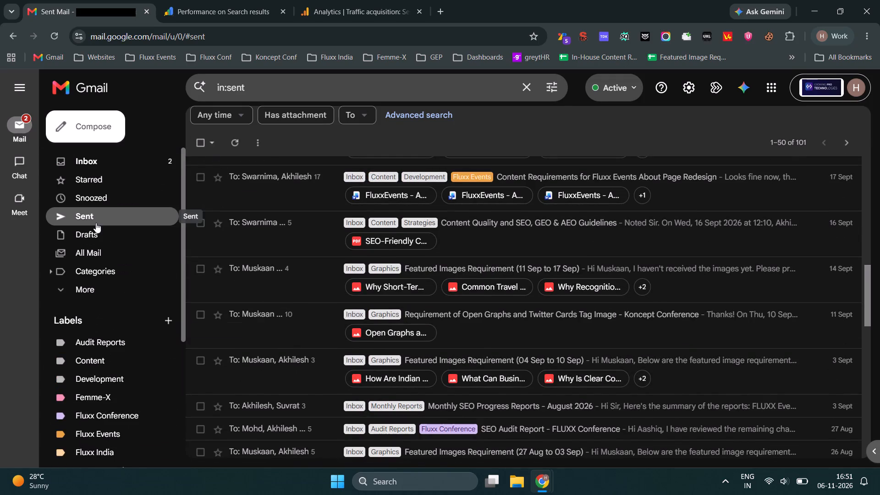
scroll(96, 223, "up", 3)
scroll(513, 286, "up", 20)
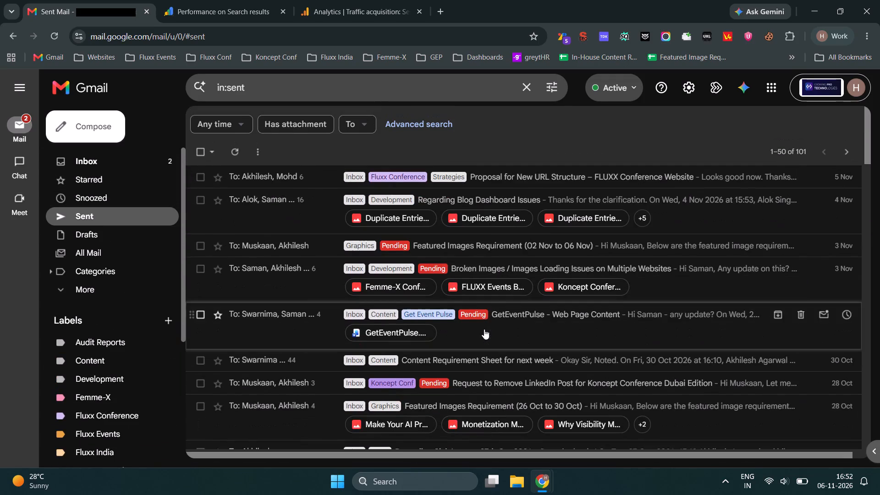
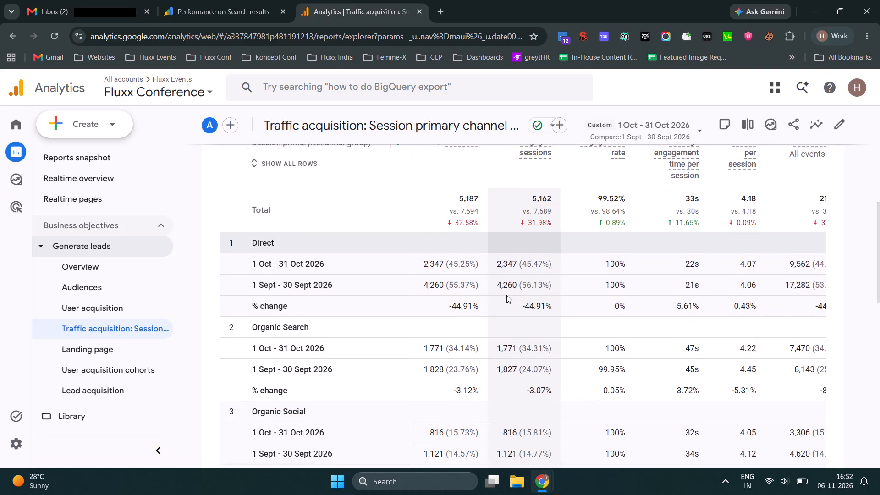
Copy the October sessions total, 5,187, from Analytics into the October 2026 Sessions cell of the FLUXX Conference progress report sheet.
key("alt+Tab")
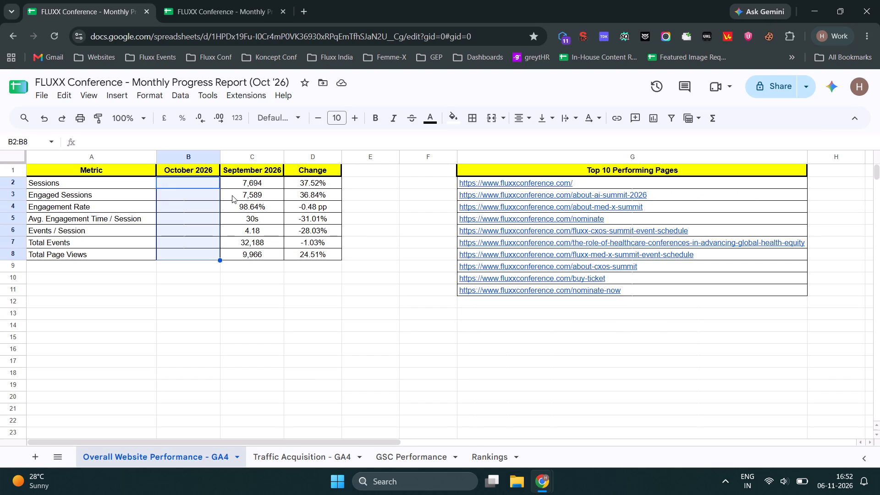
key("alt+Tab")
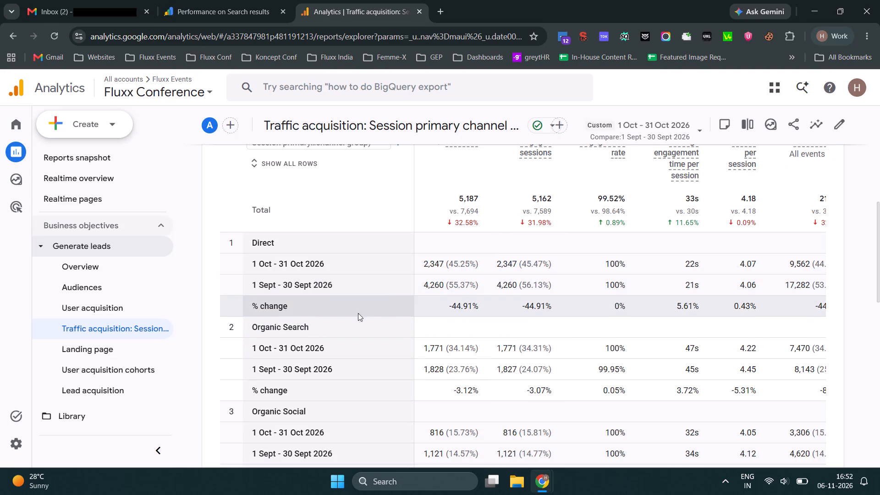
key("alt+Tab")
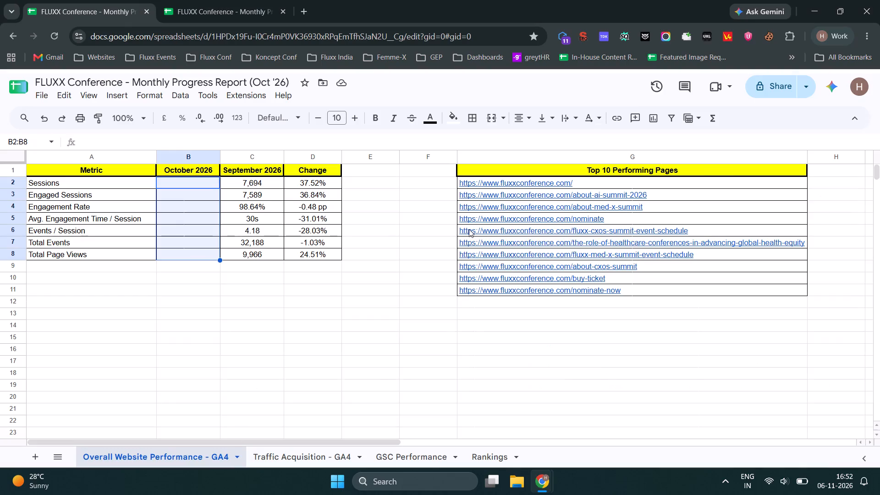
key("alt+Tab")
double_click(467, 198)
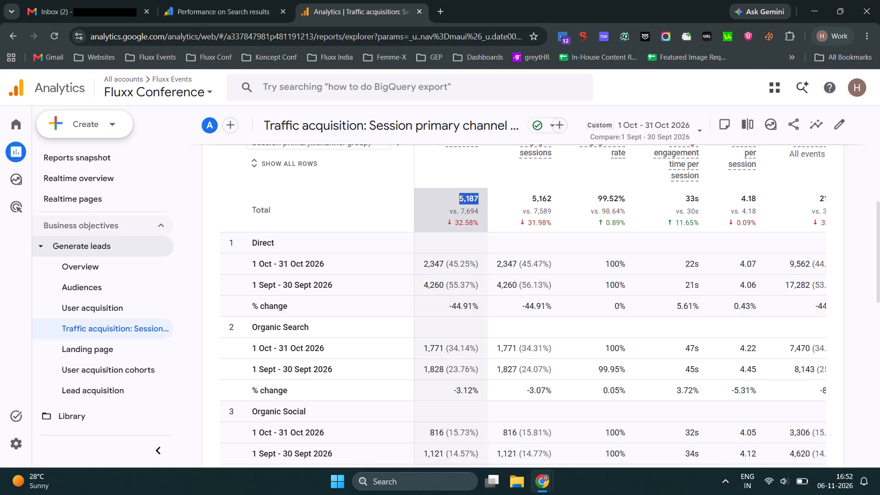
key("ctrl+c")
key("alt+Tab")
left_click(205, 181)
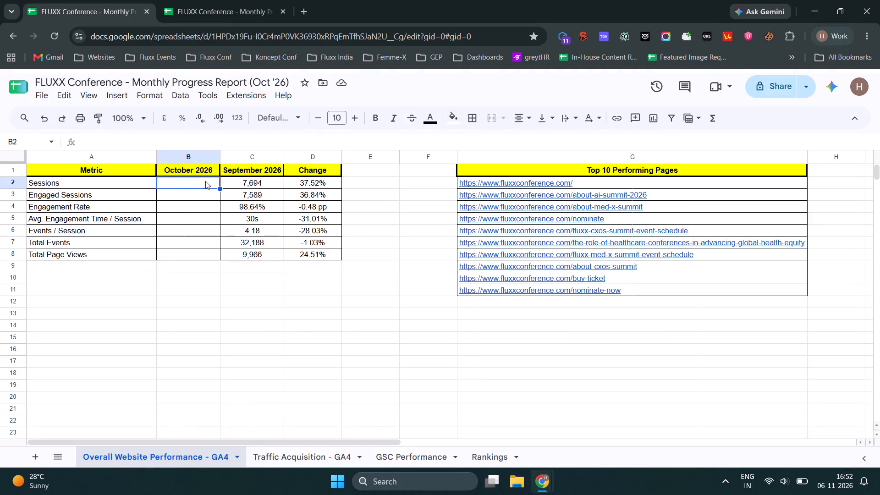
key("ctrl+shift+v")
Copy the total sessions percentage change from Analytics and set the Sessions row's Change value in the report sheet to 32.58%.
left_click(205, 192)
key("alt+Tab")
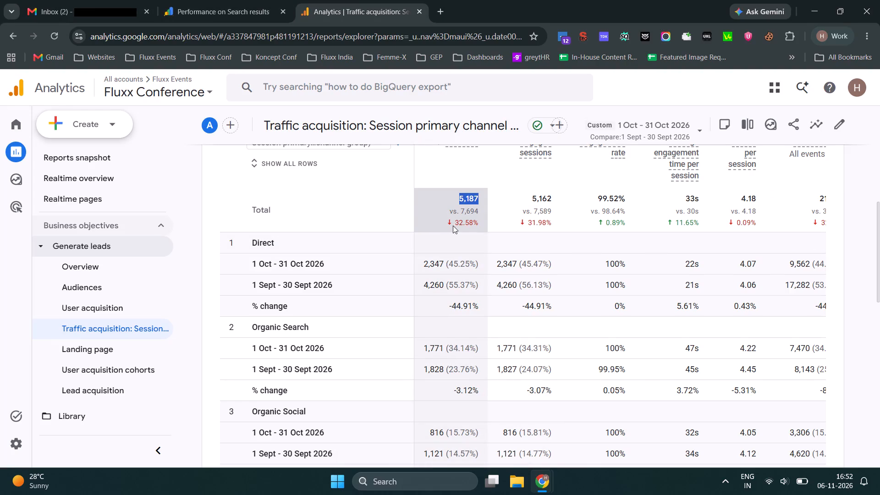
left_click_drag(456, 224, 479, 223)
key("ctrl+c")
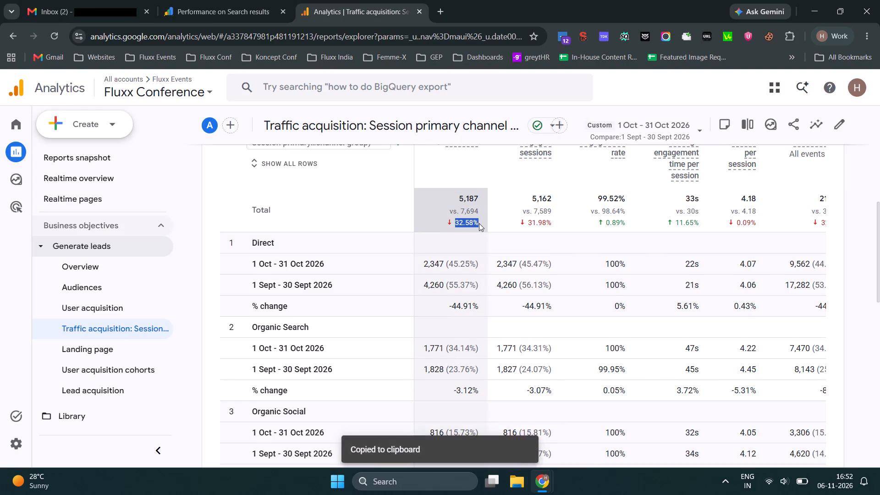
key("alt+Tab")
left_click(304, 182)
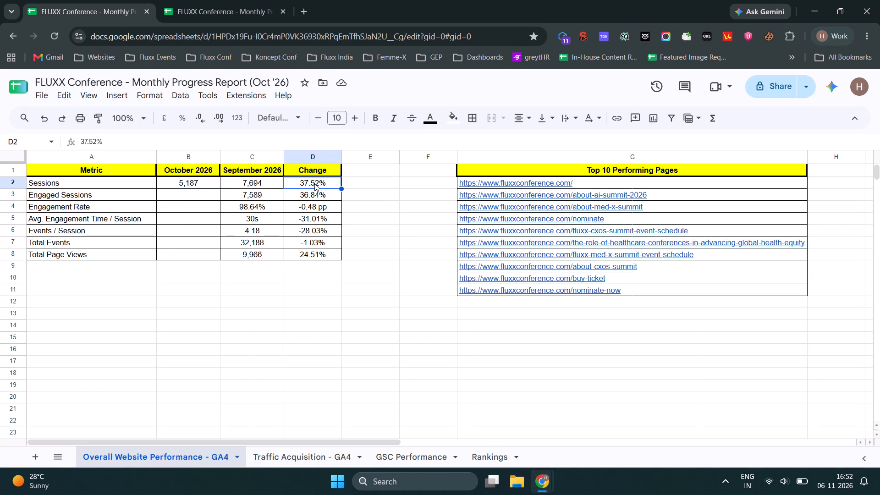
double_click(314, 183)
left_click(317, 182)
left_click_drag(317, 182, 297, 180)
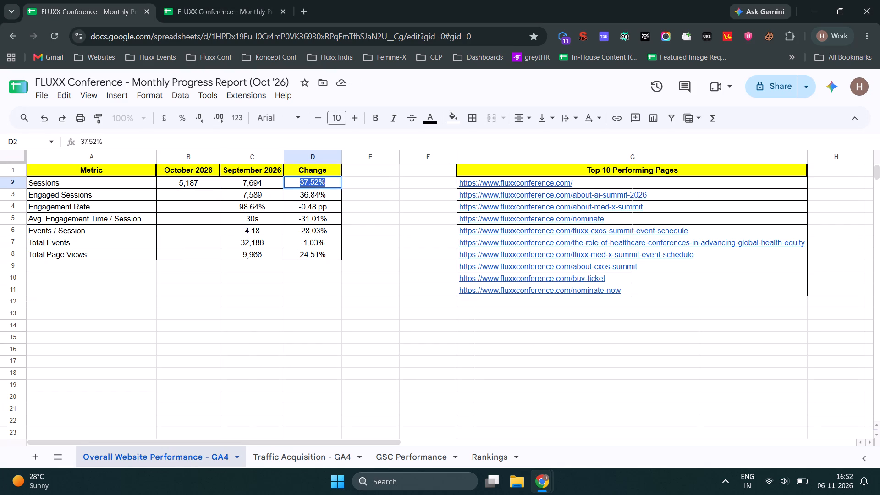
left_click(300, 181)
key("ctrl+shift+Right")
key("ctrl+shift+v")
key("BackSpace")
key("Return")
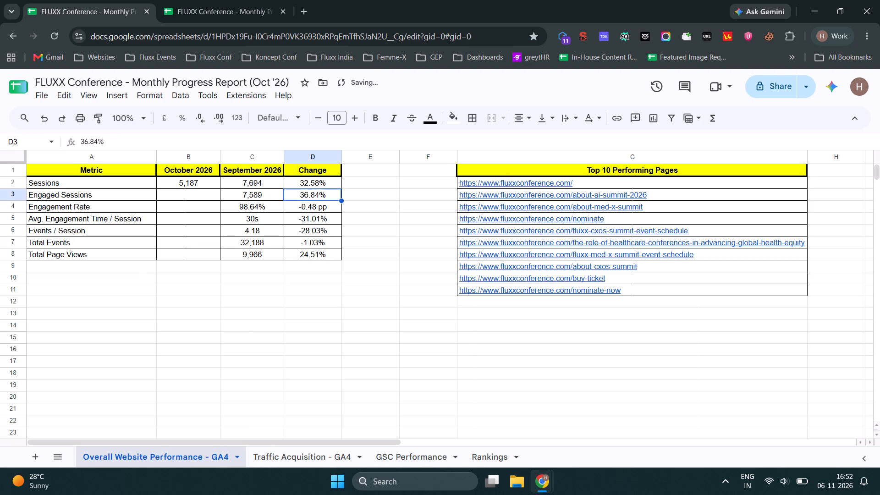
Add a minus sign to the Sessions row's Change value so it reads -32.58%.
key("Up")
double_click(296, 183)
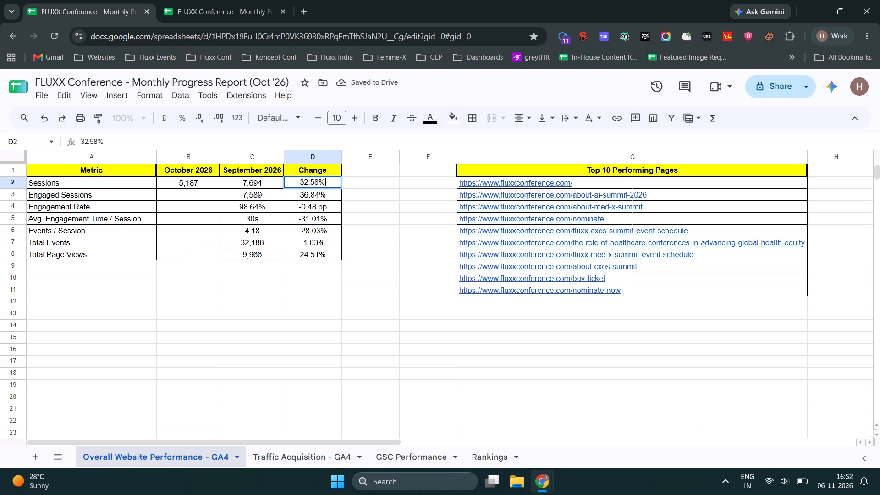
left_click(296, 183)
key("minus")
key("Return")
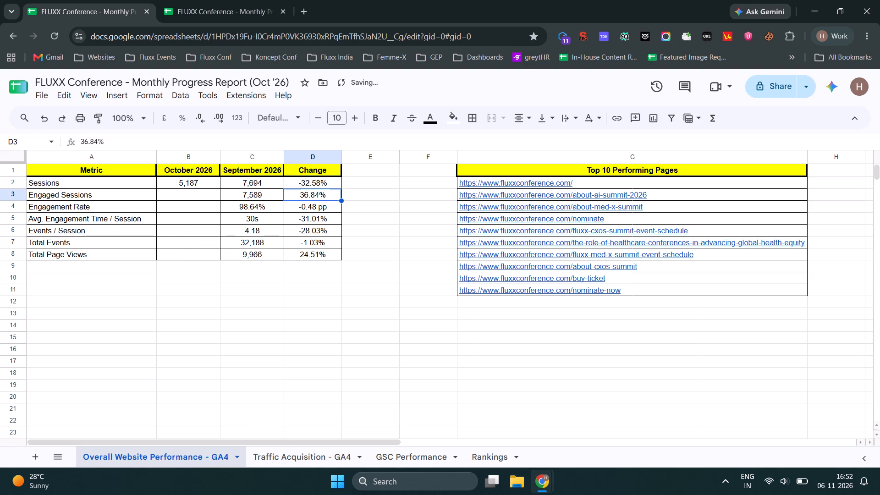
Copy the October engaged sessions total, 5,162, from Analytics into the report's October 2026 Engaged Sessions cell.
key("Left")
key("Left")
key("alt+Tab")
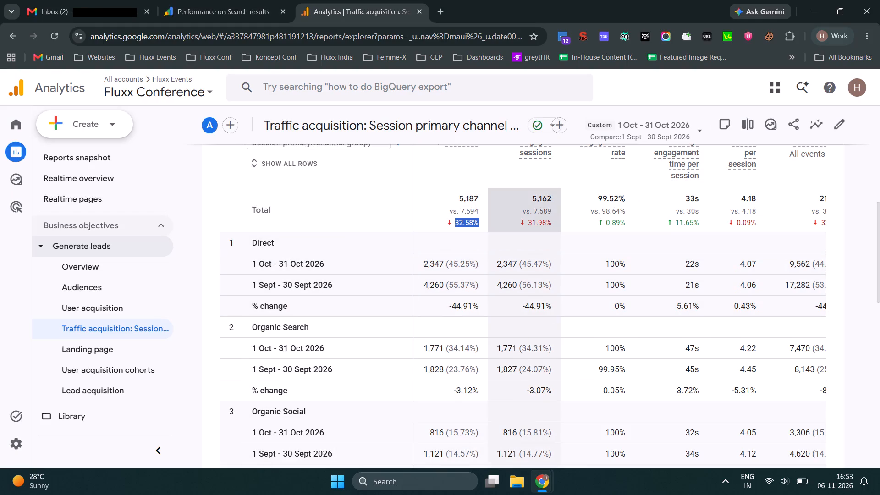
scroll(542, 231, "up", 2)
key("alt+Tab")
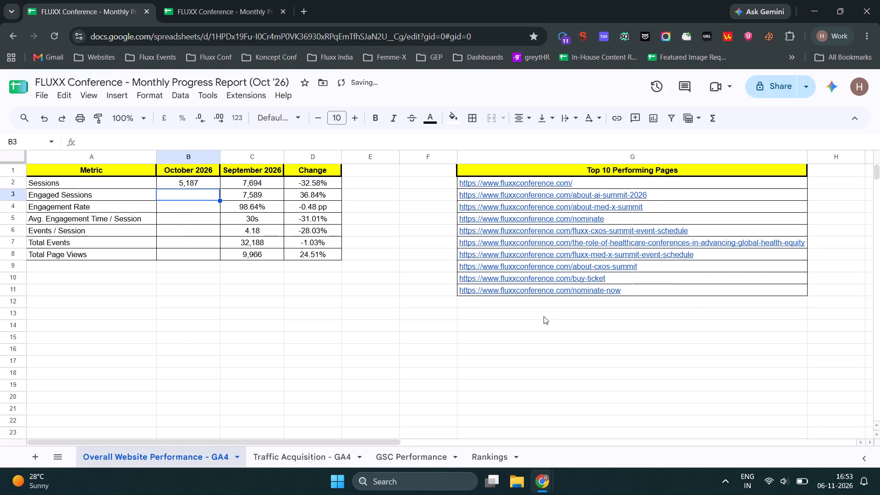
key("alt+Tab")
double_click(540, 313)
key("ctrl+c")
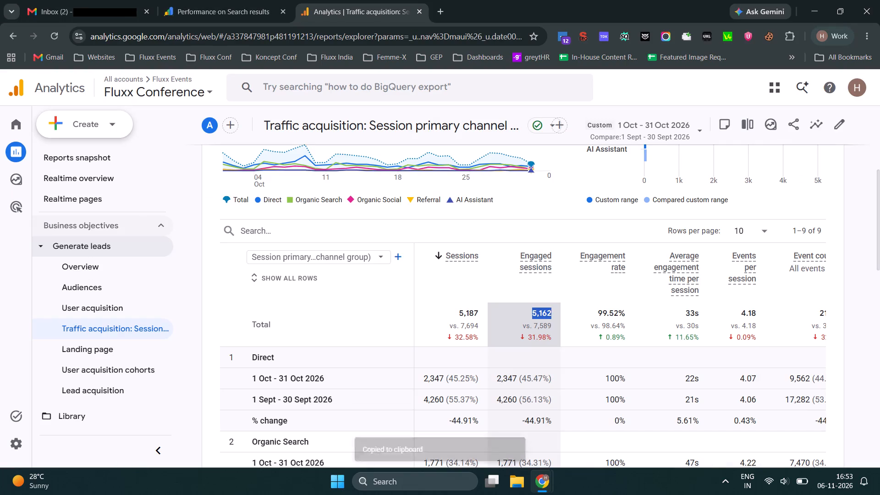
key("alt+Tab")
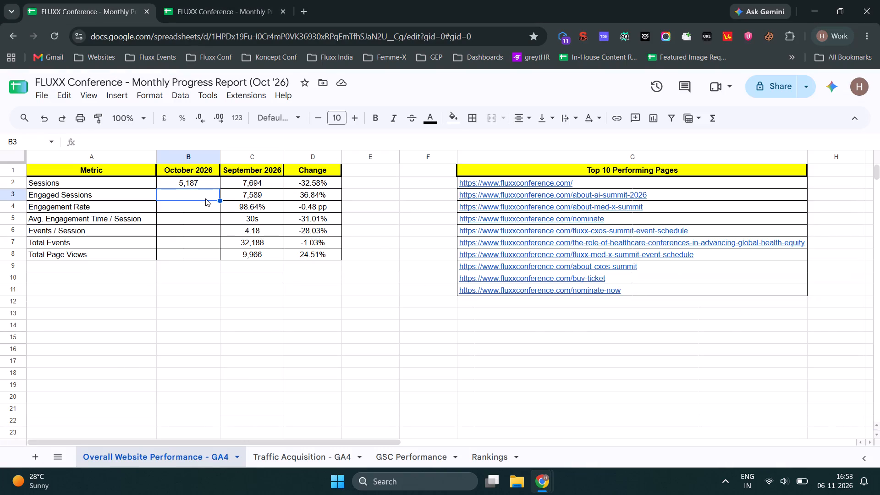
key("ctrl+shift+v")
Set the Engaged Sessions row's Change value to -31.98%, taking the percentage from the Analytics totals.
key("alt+Tab")
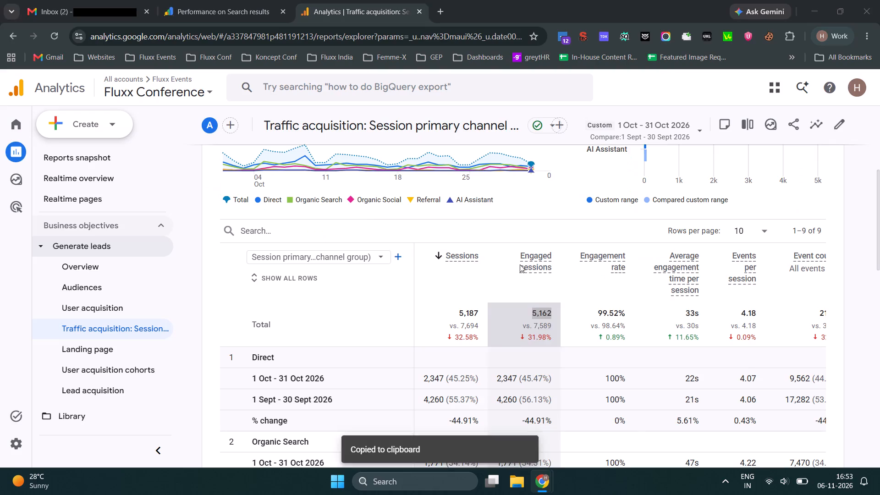
left_click_drag(528, 337, 540, 338)
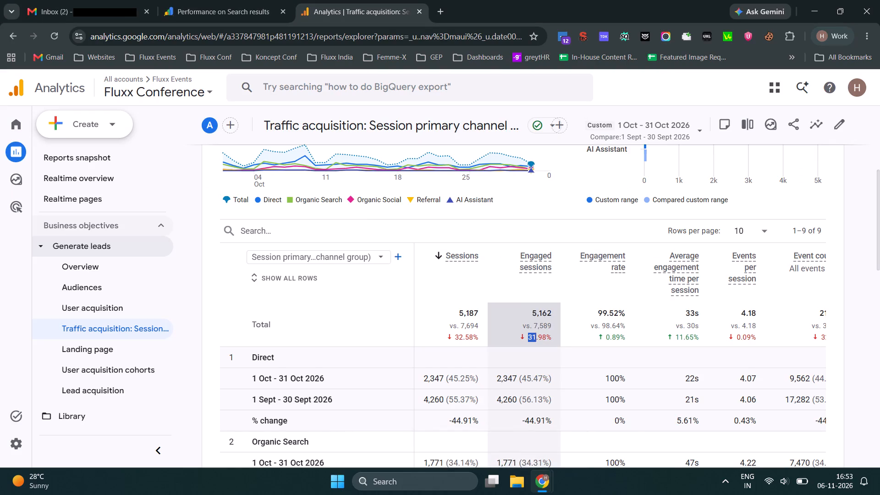
left_click_drag(540, 338, 545, 339)
key("ctrl+c")
key("alt+Tab")
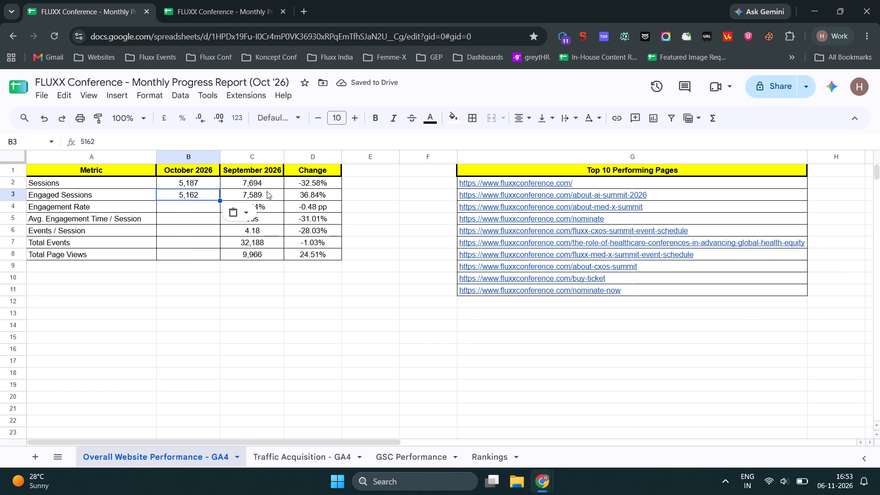
double_click(306, 193)
left_click(319, 194)
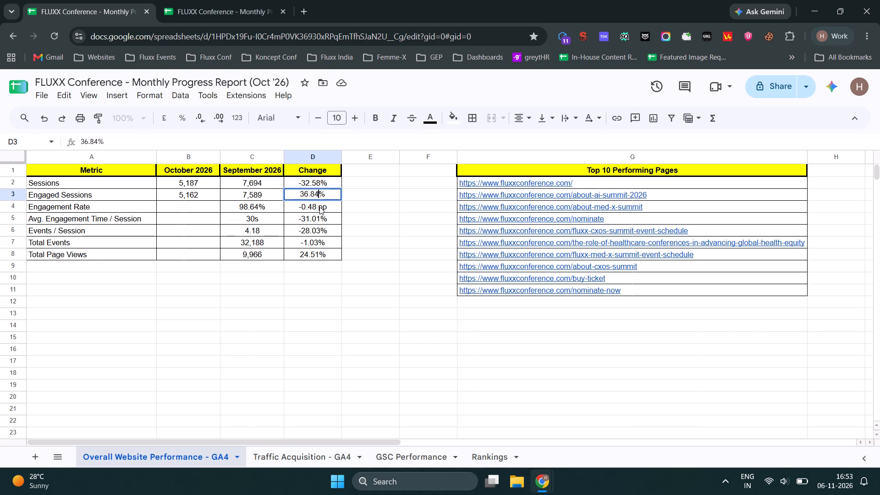
key("ctrl+shift+Left")
key("minus")
key("ctrl+shift+v")
key("Return")
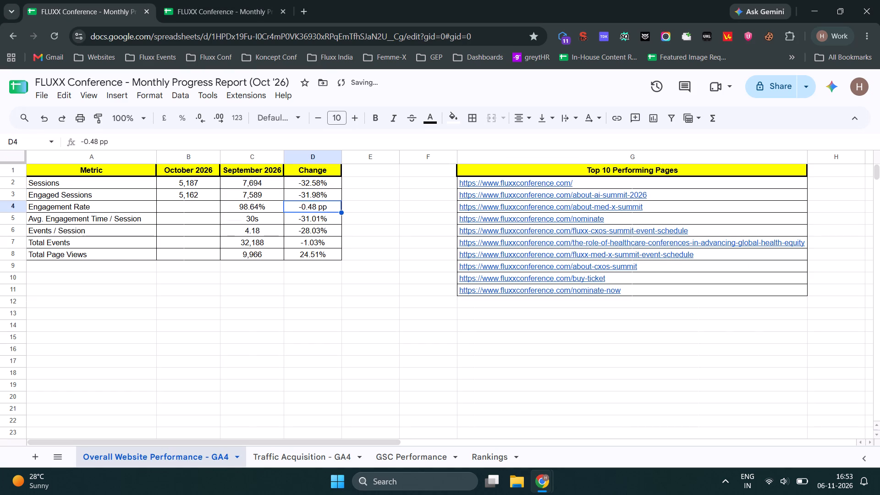
Copy the October total engagement rate, 99.52%, from Analytics into the report's October 2026 Engagement Rate cell.
key("Left")
key("Left")
key("alt+Tab")
key("alt+Tab")
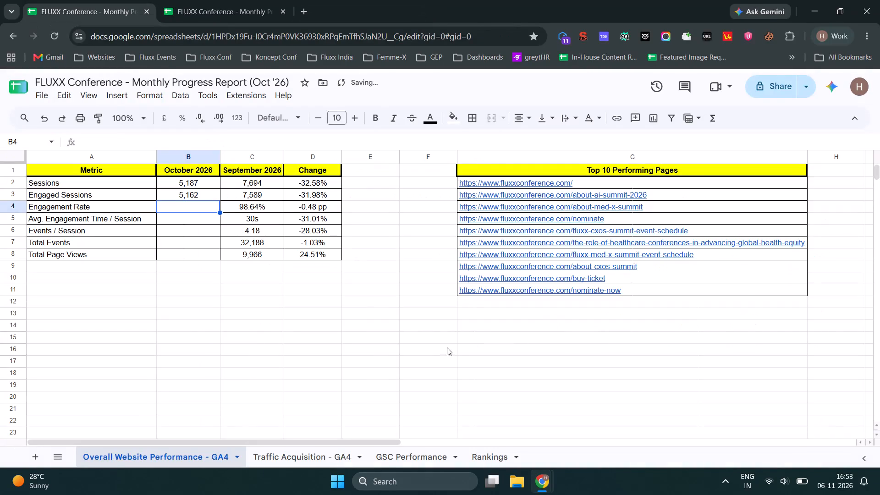
key("alt+Tab")
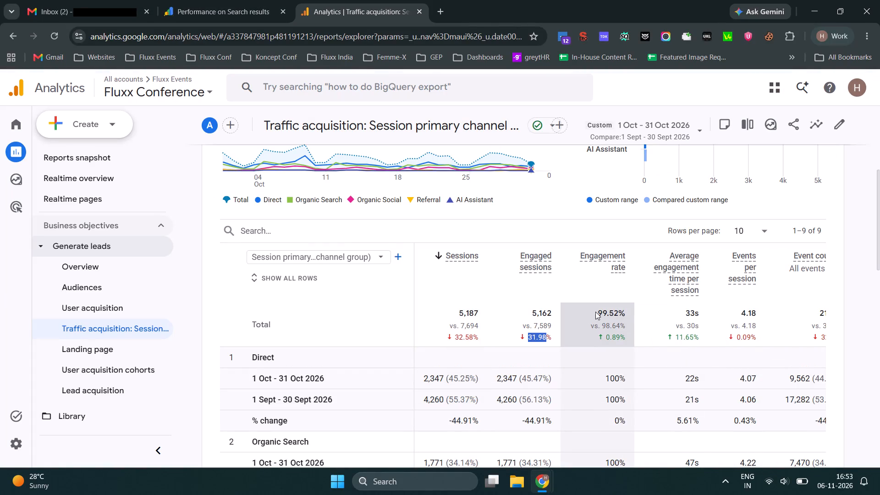
left_click_drag(596, 312, 617, 311)
key("ctrl+c")
key("alt+Tab")
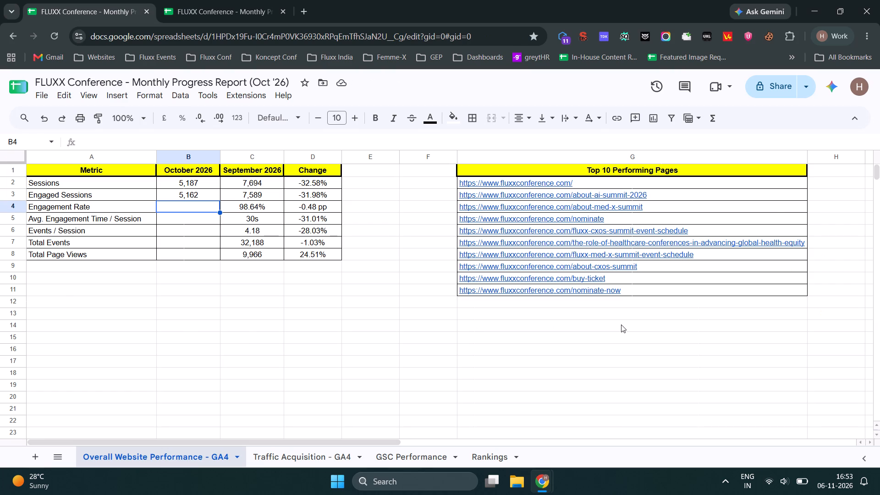
key("alt+Tab")
triple_click(612, 313)
key("ctrl+c")
key("alt+Tab")
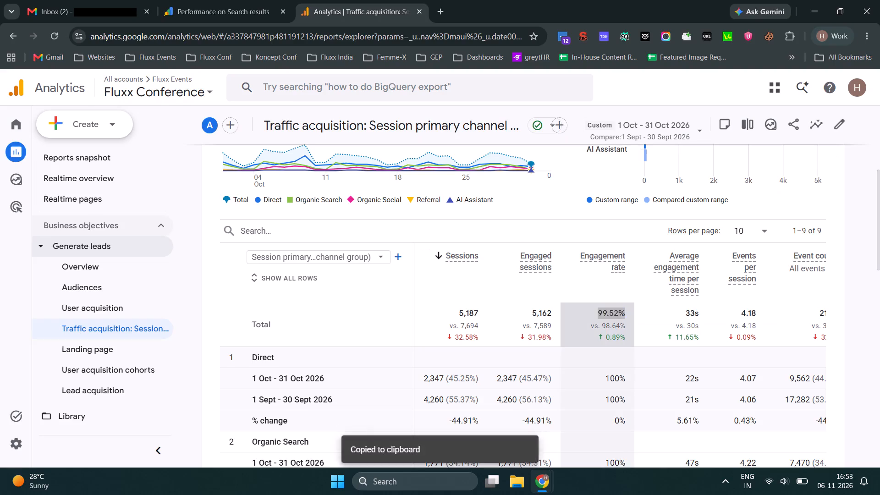
key("ctrl+shift+v")
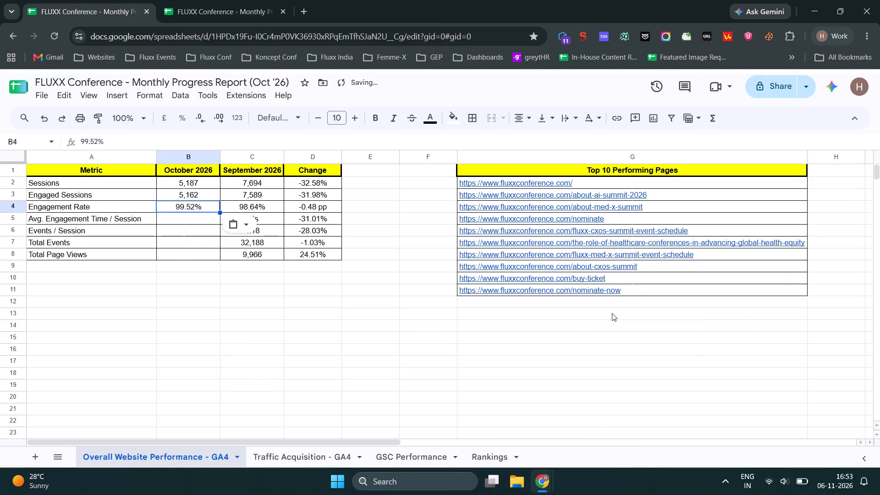
Copy October's average engagement time per session, 33s, from Analytics into the matching October 2026 cell of the report.
left_click(195, 221)
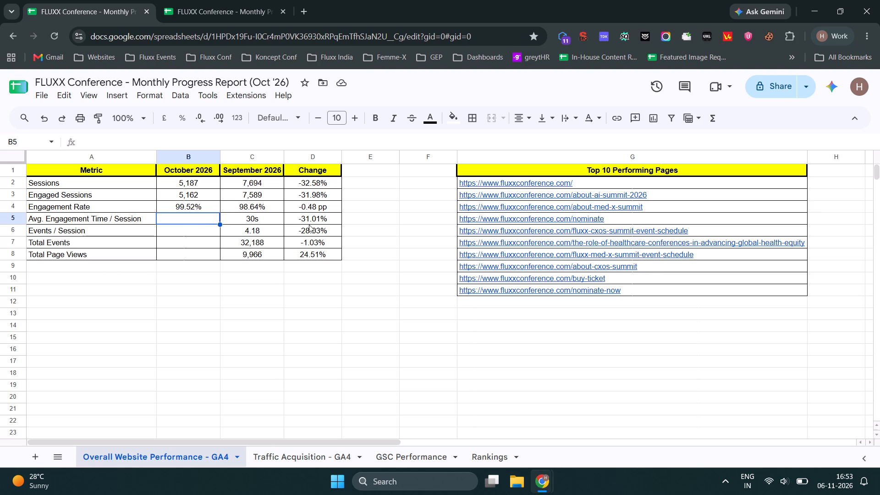
key("alt+Tab")
key("alt+Tab")
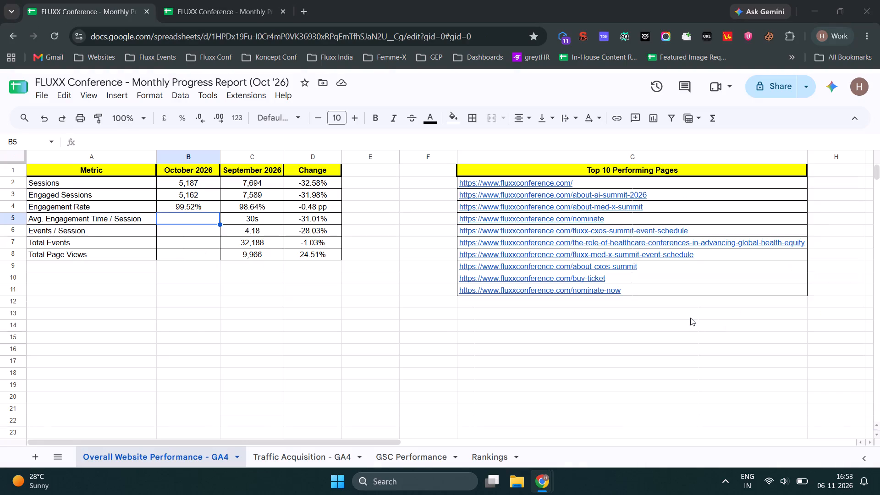
key("alt+Tab")
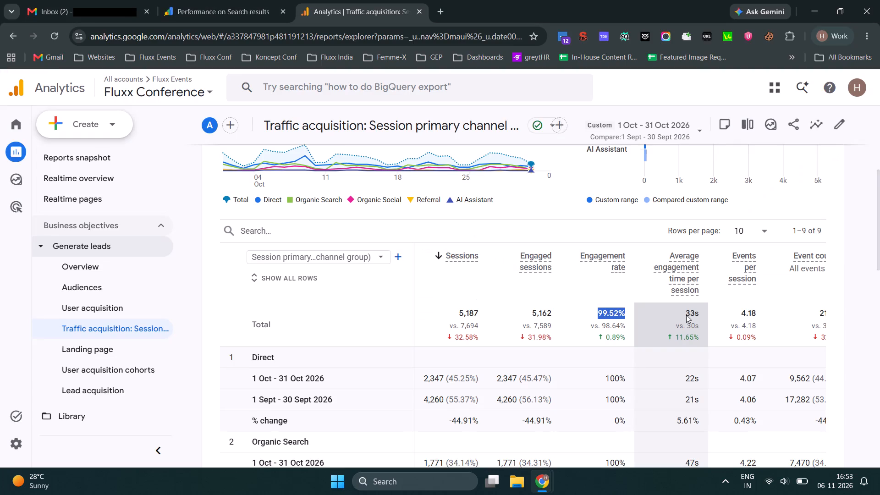
double_click(687, 314)
key("ctrl+c")
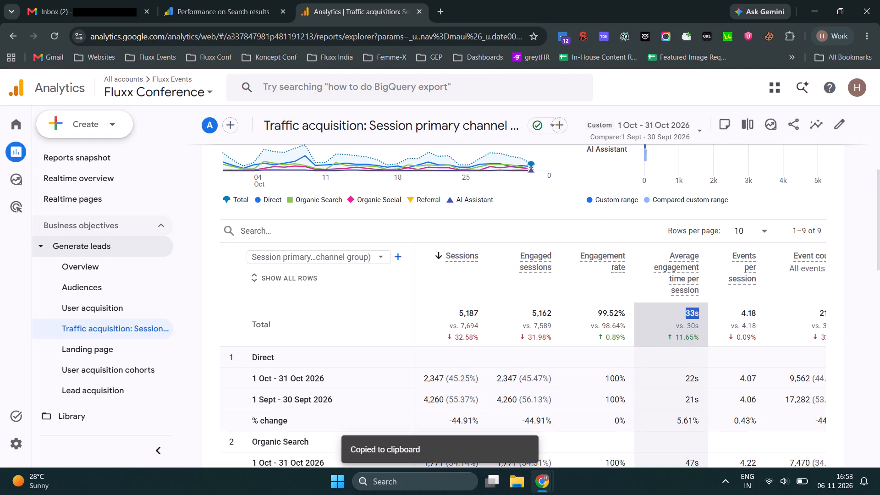
key("alt+Tab")
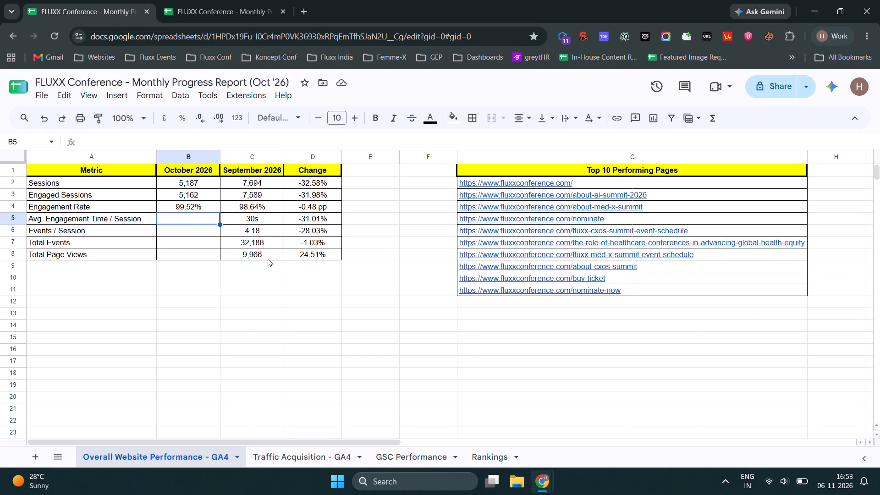
key("ctrl+shift+v")
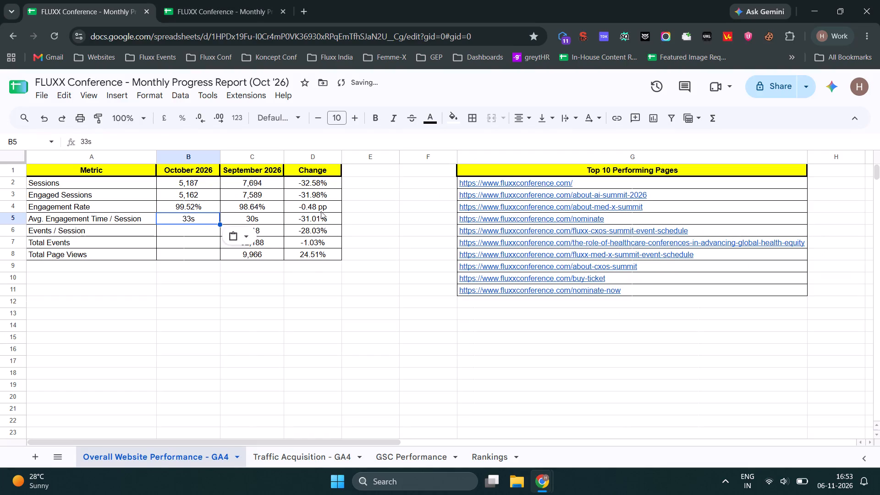
Set the Avg. Engagement Time / Session row's Change value to 11.65%, copying the percentage from the Analytics totals.
left_click(325, 220)
key("alt+Tab")
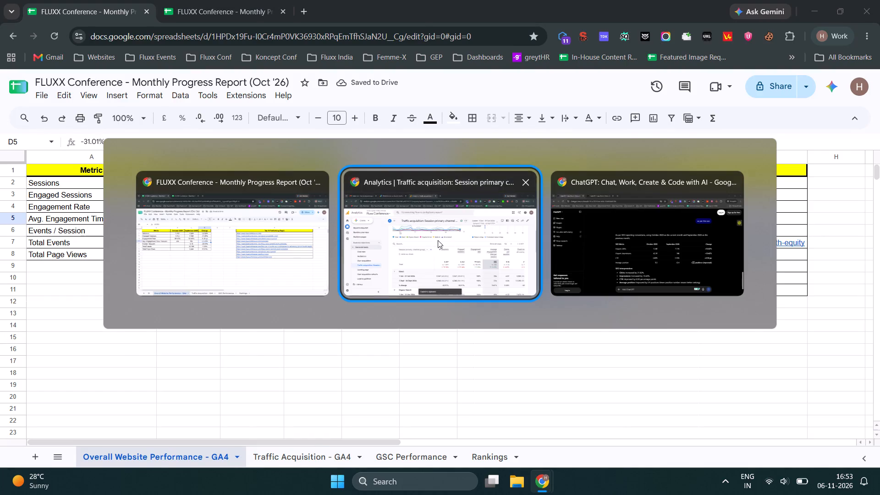
left_click(438, 240)
left_click_drag(674, 336, 693, 338)
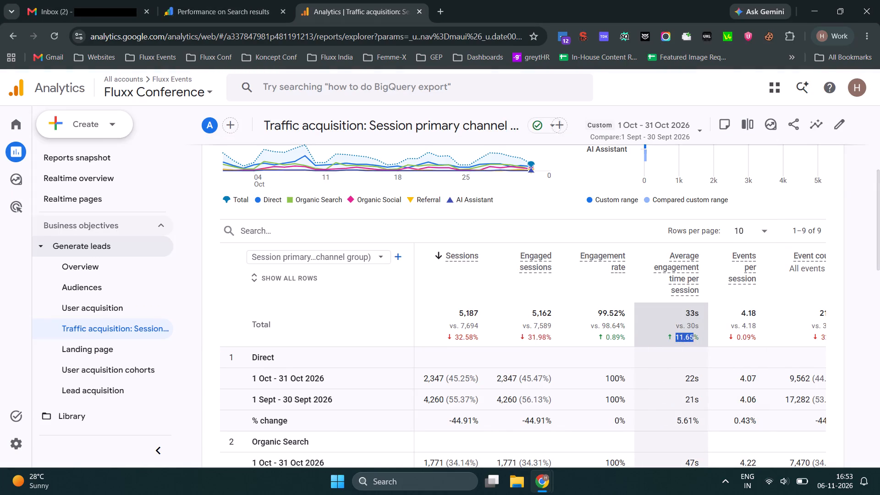
left_click_drag(693, 338, 698, 338)
key("ctrl+c")
key("alt+Tab")
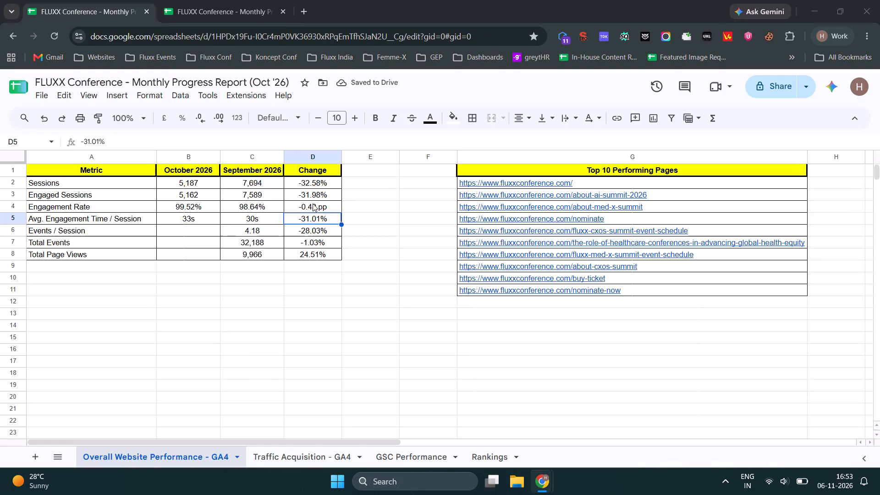
triple_click(312, 218)
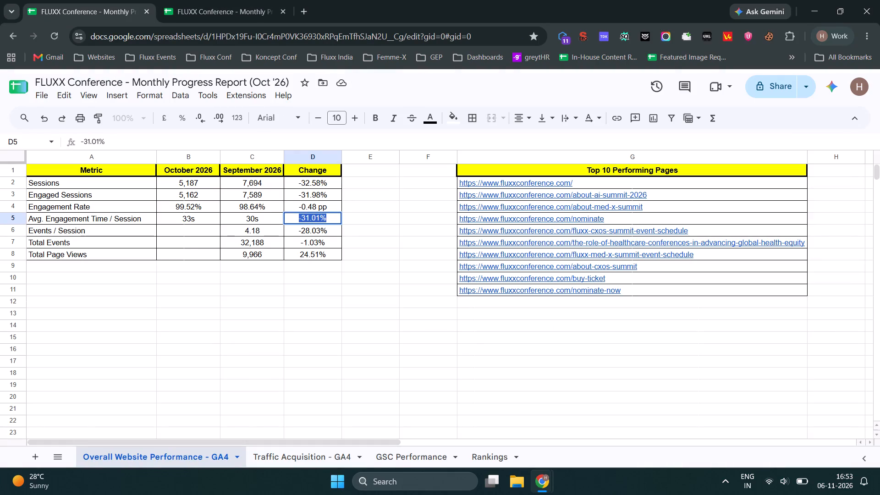
key("ctrl+shift+v")
key("Return")
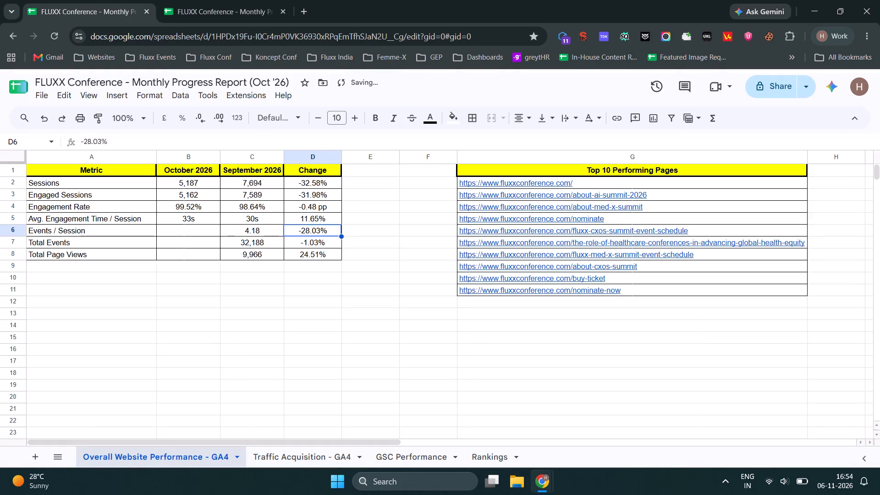
Check October's events per session in Analytics, and fill the October 2026 Events / Session cell with 4.18 copied from the September cell.
key("Left")
key("Left")
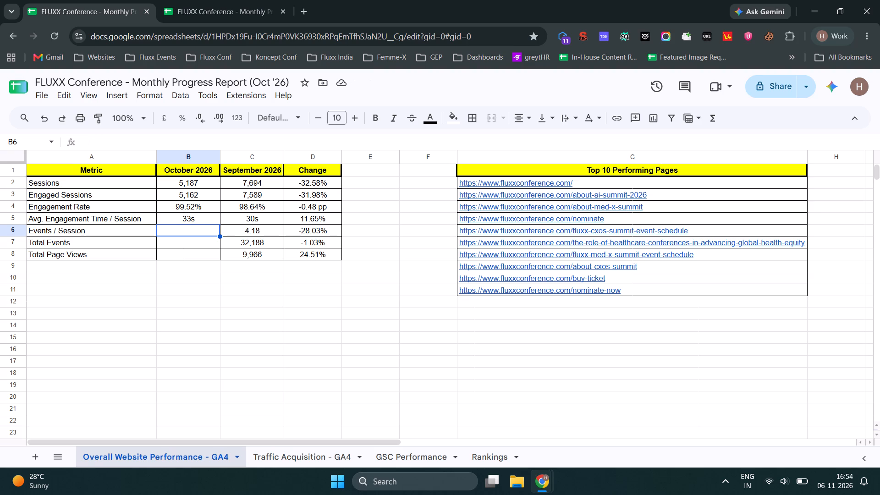
left_click(253, 0)
left_click(42, 0)
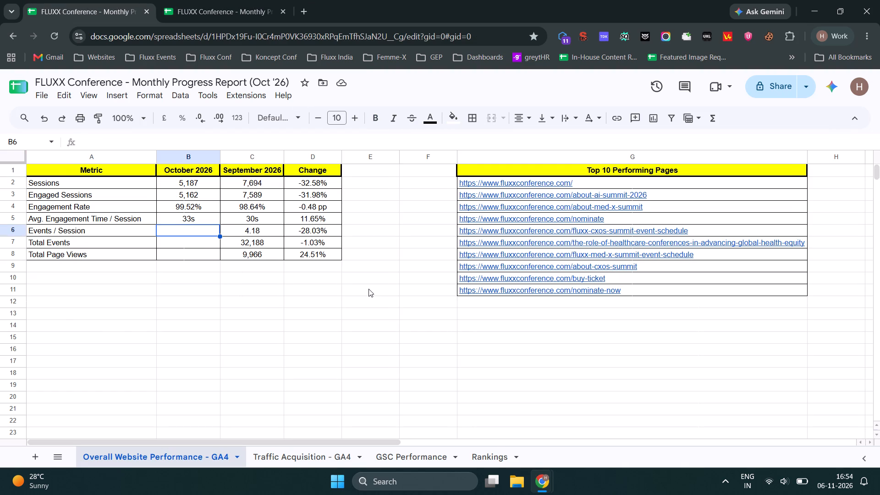
key("alt+Tab")
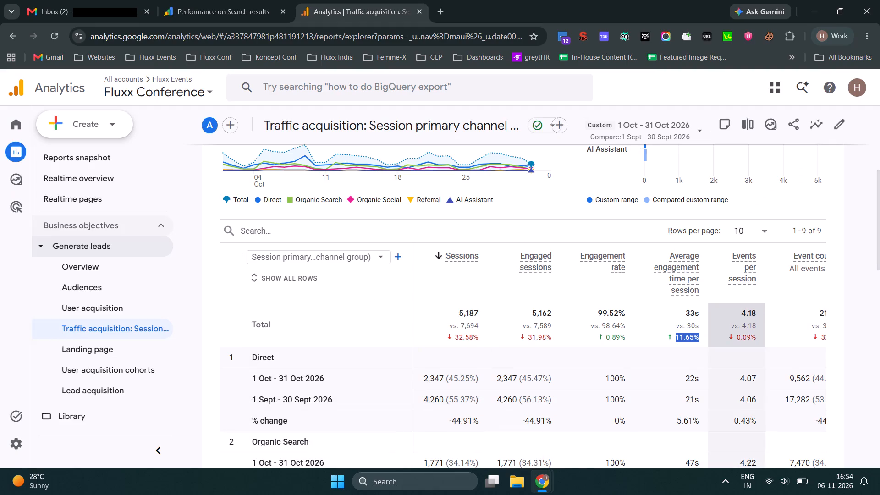
key("alt+Tab")
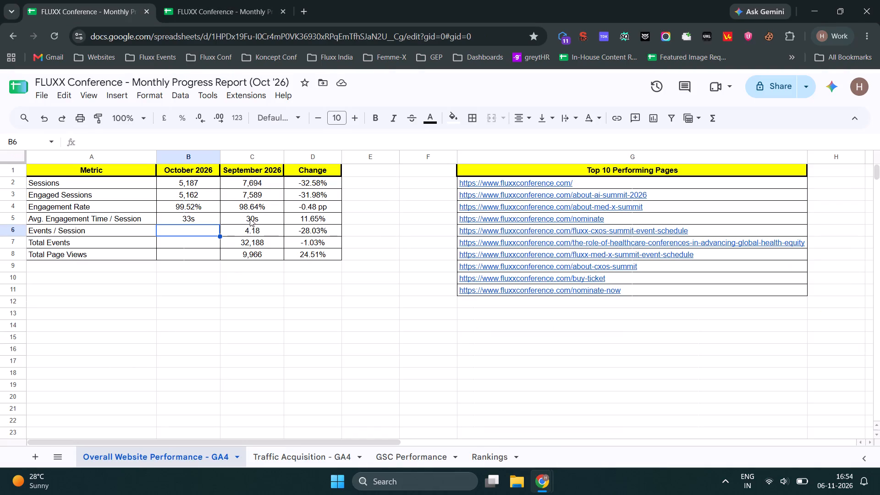
left_click(259, 228)
key("ctrl+c")
left_click(202, 227)
key("ctrl+v")
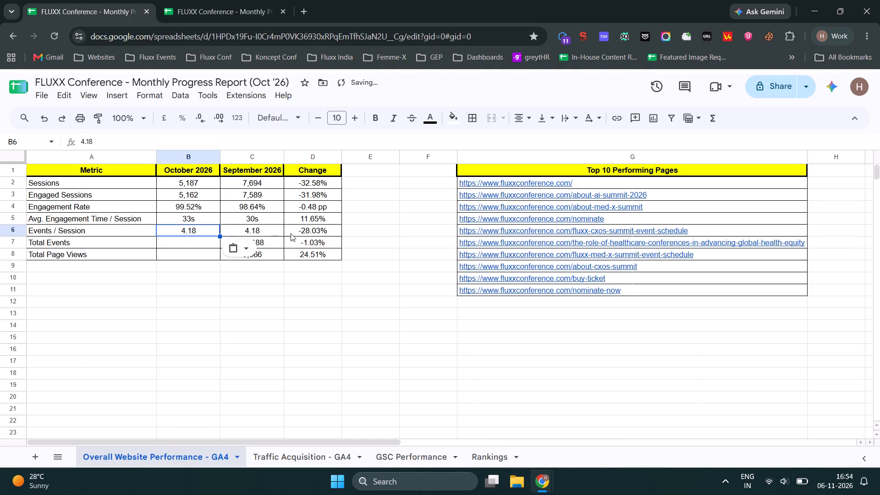
Set the Events / Session row's Change value to 0%.
double_click(316, 231)
left_click(319, 231)
key("BackSpace")
key("BackSpace")
key("BackSpace")
key("BackSpace")
key("BackSpace")
key("BackSpace")
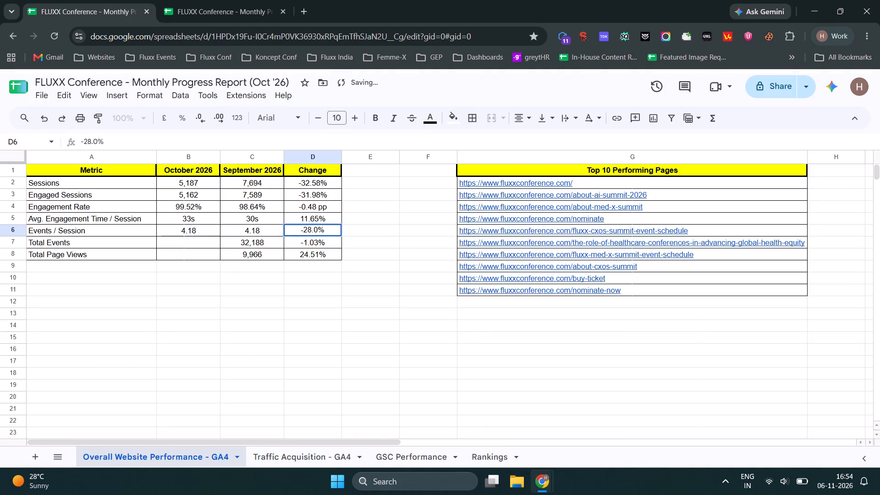
key("Return")
key("Up")
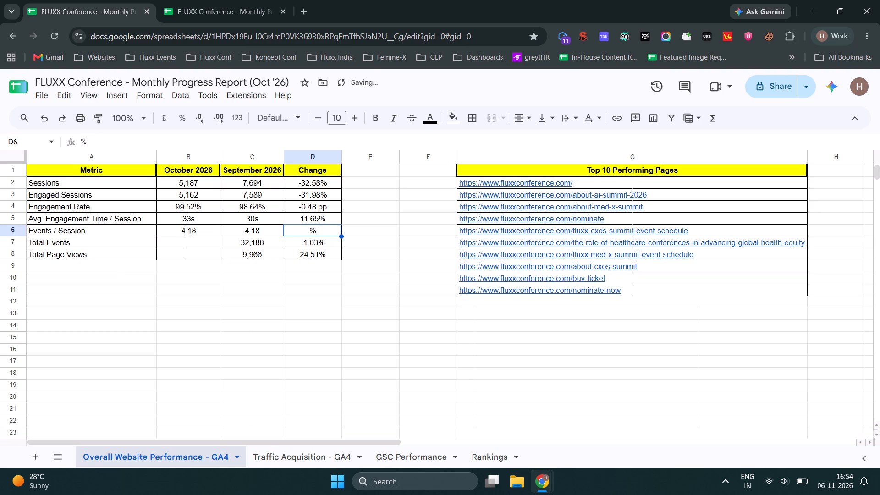
double_click(307, 231)
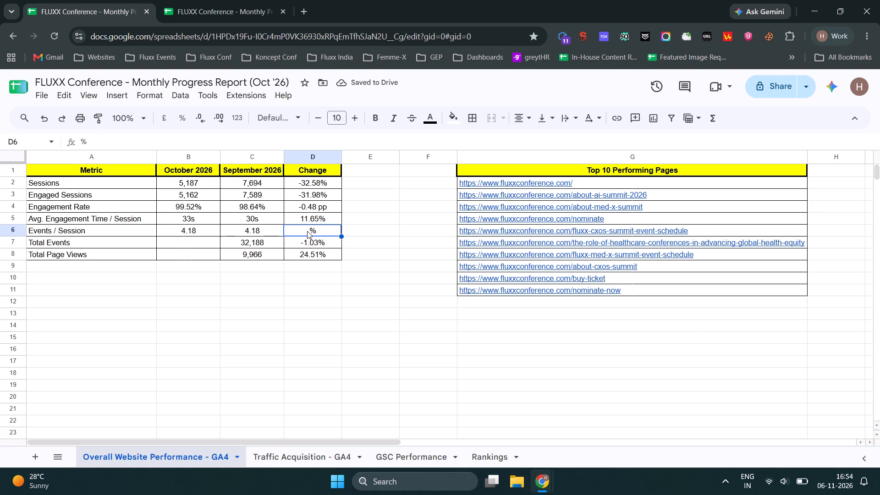
left_click(307, 231)
key("0")
key("Return")
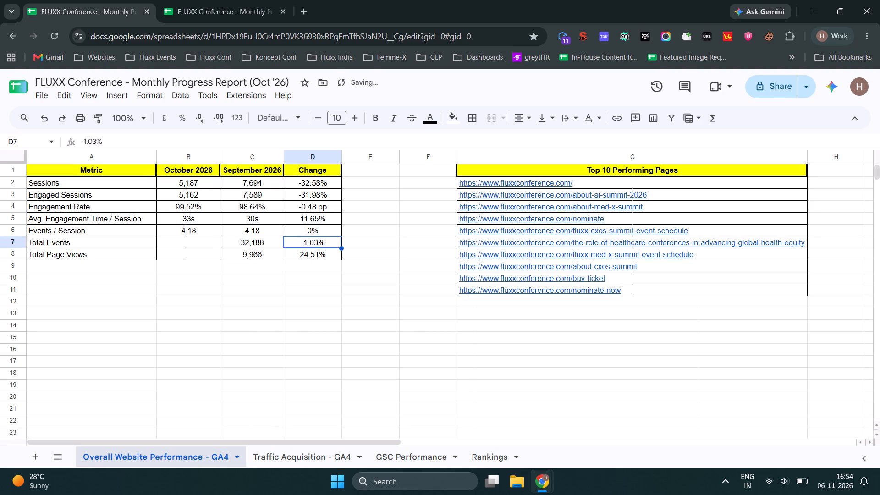
Copy the October total event count, 21,680, from Analytics into the report's October 2026 Total Events cell.
key("Left")
key("Left")
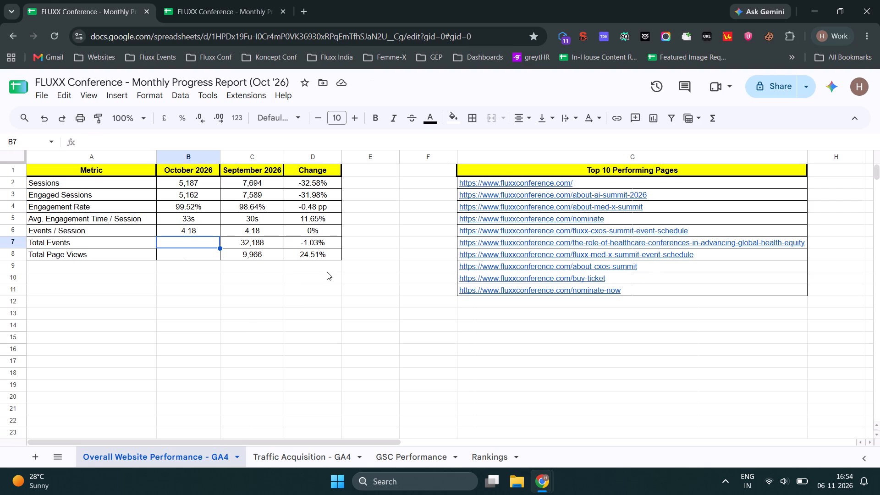
key("alt+Tab")
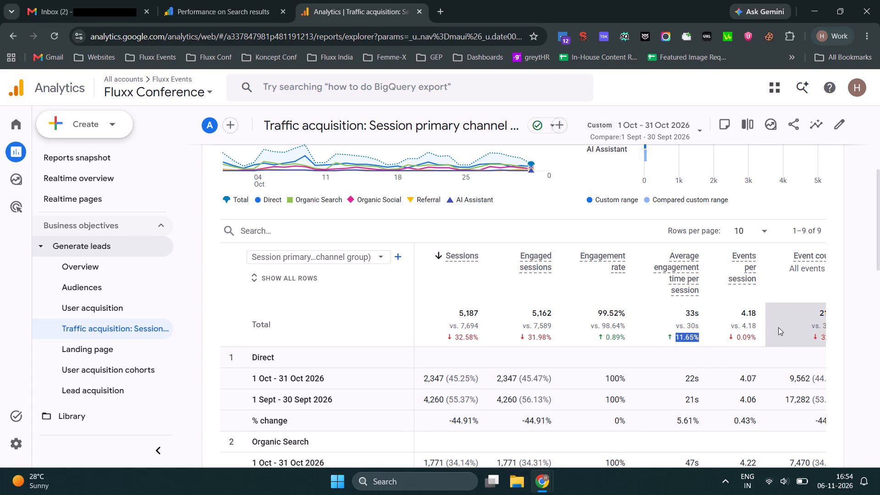
scroll(643, 319, "down", 12)
scroll(600, 442, "down", 6)
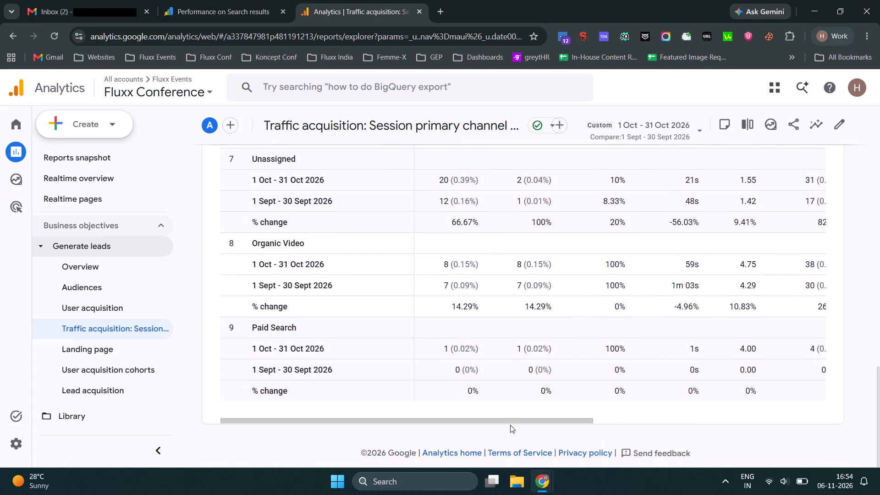
left_click_drag(511, 420, 662, 418)
scroll(602, 363, "up", 15)
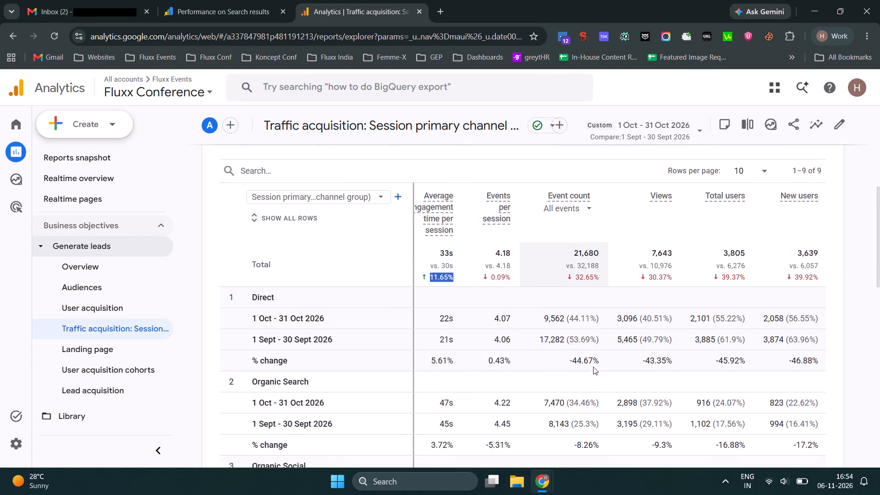
scroll(593, 367, "down", 3)
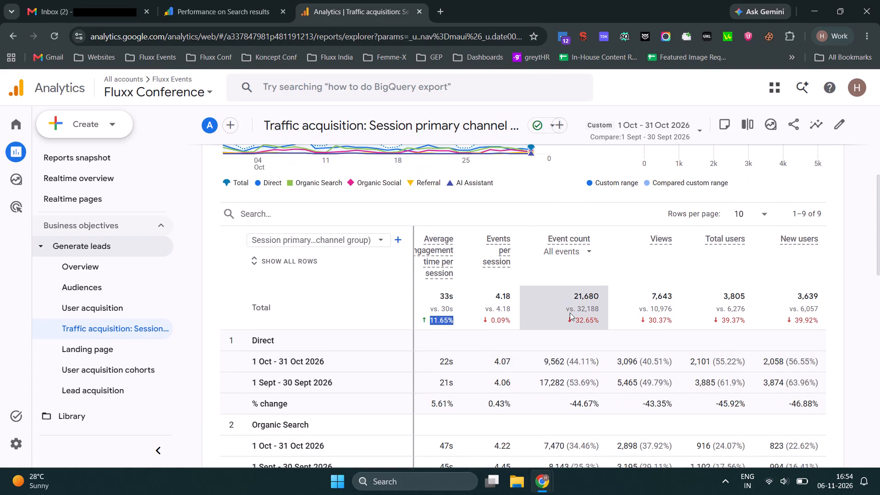
triple_click(584, 297)
key("ctrl+c")
key("ctrl+c")
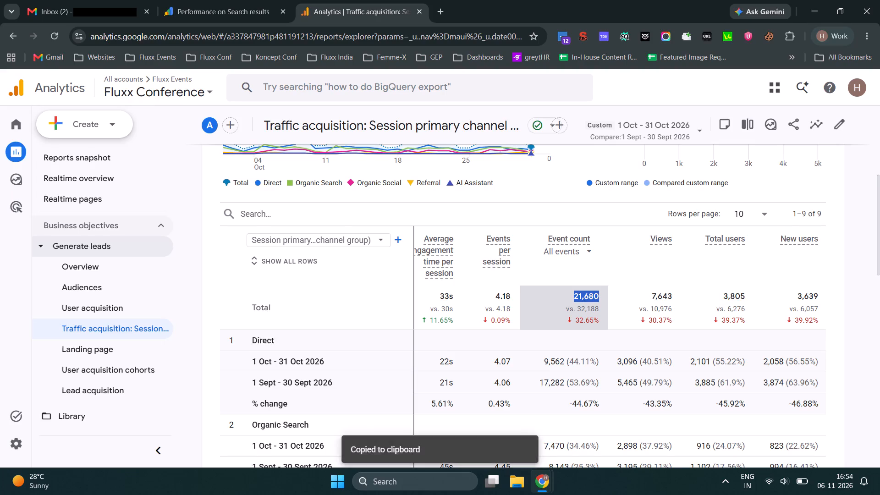
key("alt+Tab")
key("ctrl+shift+v")
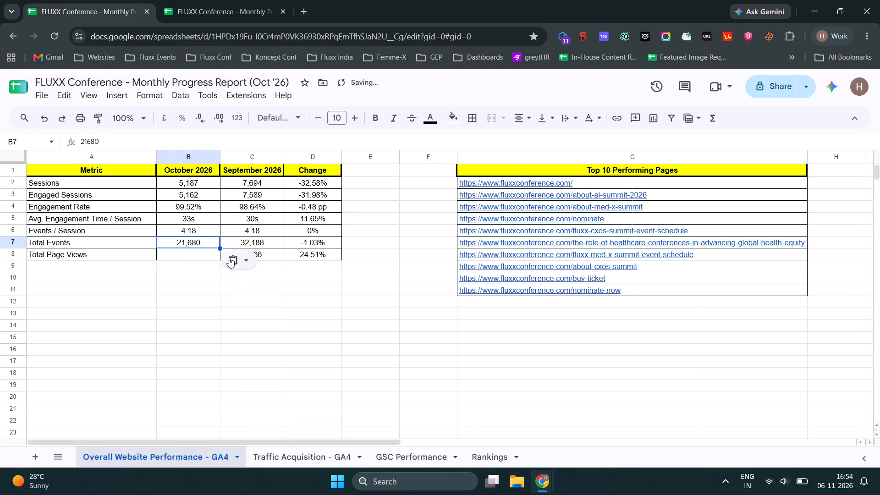
Set the Total Events row's Change value to -32.65%, taking the percentage from the Analytics event count total.
left_click(320, 242)
key("alt+Tab")
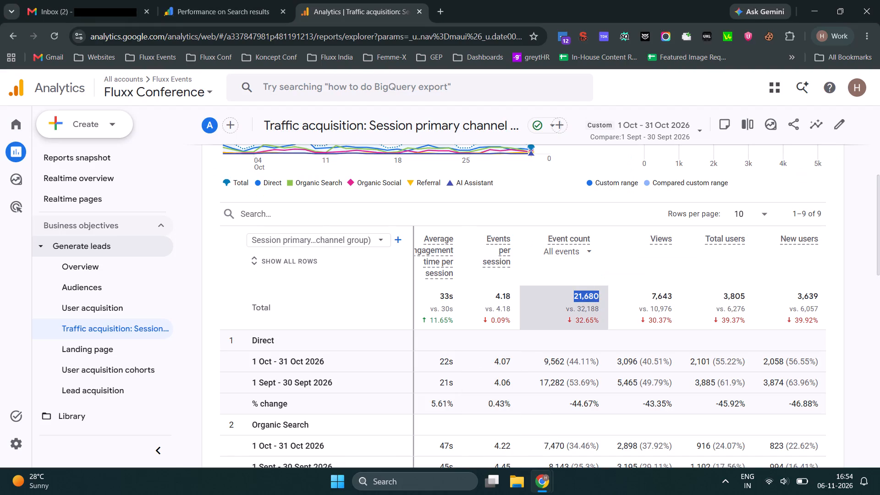
left_click_drag(576, 323, 597, 322)
key("ctrl+c")
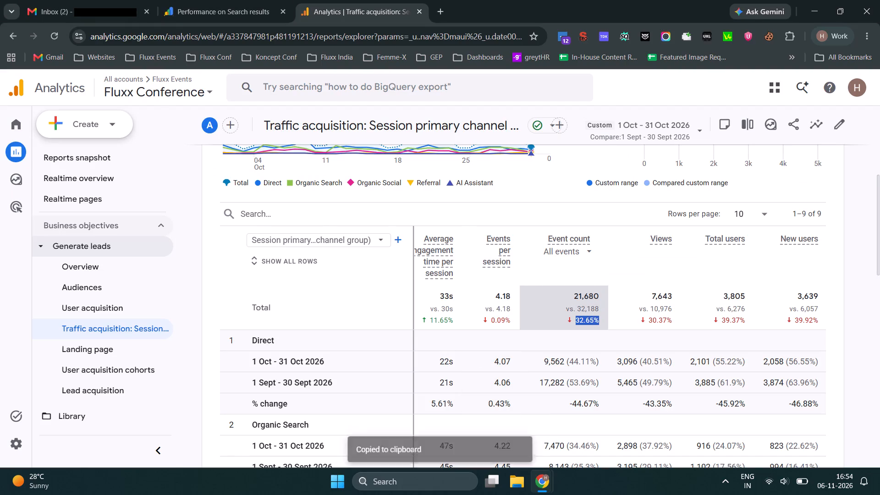
key("alt+Tab")
triple_click(319, 245)
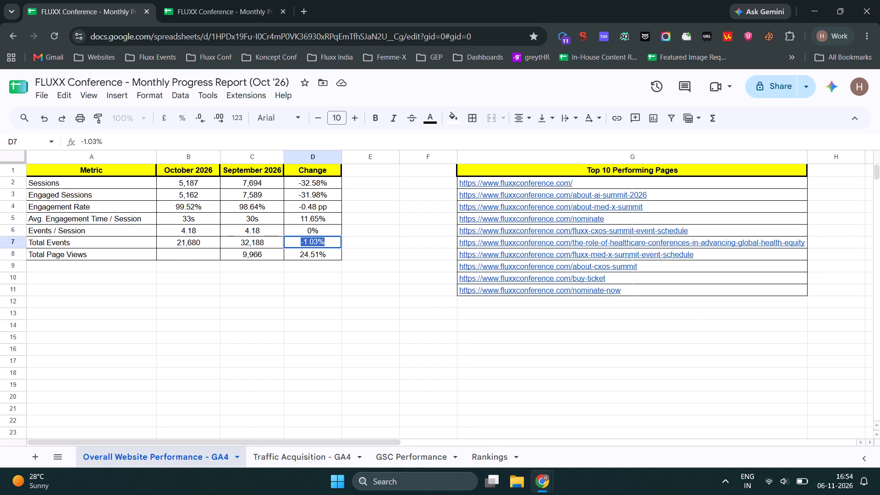
key("BackSpace")
key("ctrl+shift+v")
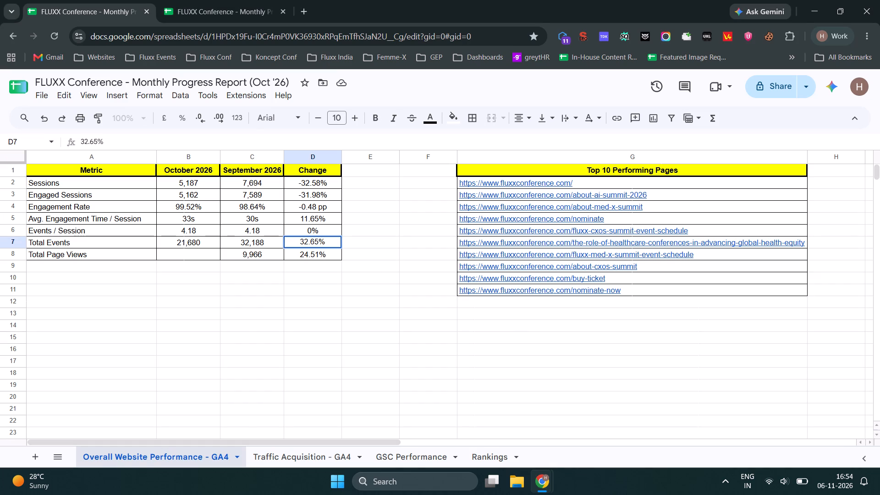
key("Left")
key("Left")
key("Left")
key("Left")
key("Left")
key("Left")
key("minus")
key("Return")
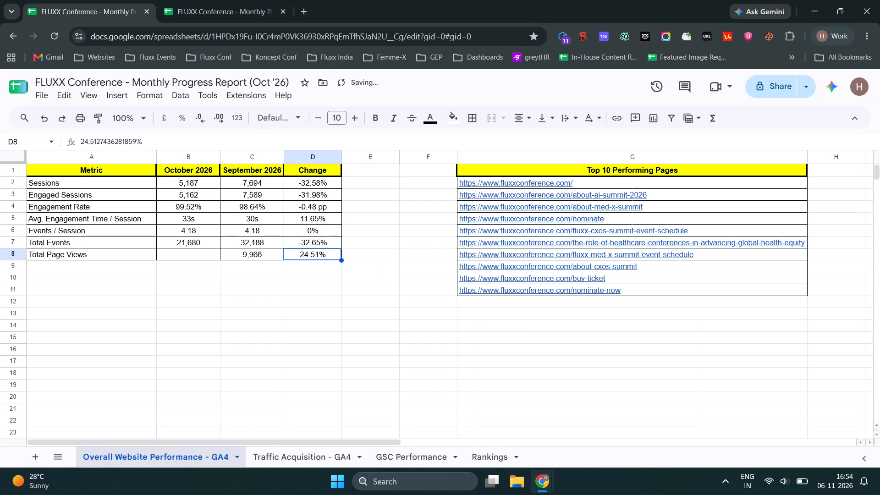
Copy the October total views, 7,643, from Analytics into the report's October 2026 Total Page Views cell.
key("Left")
key("Left")
key("alt+Tab")
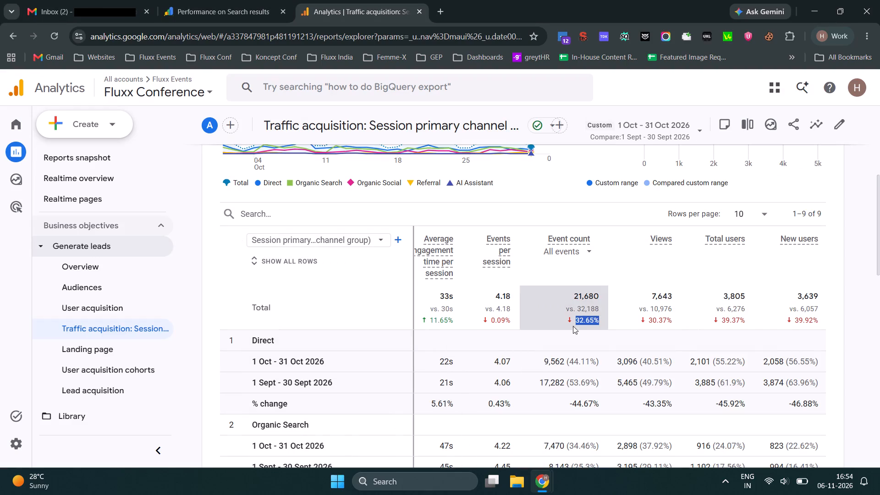
key("alt+Tab")
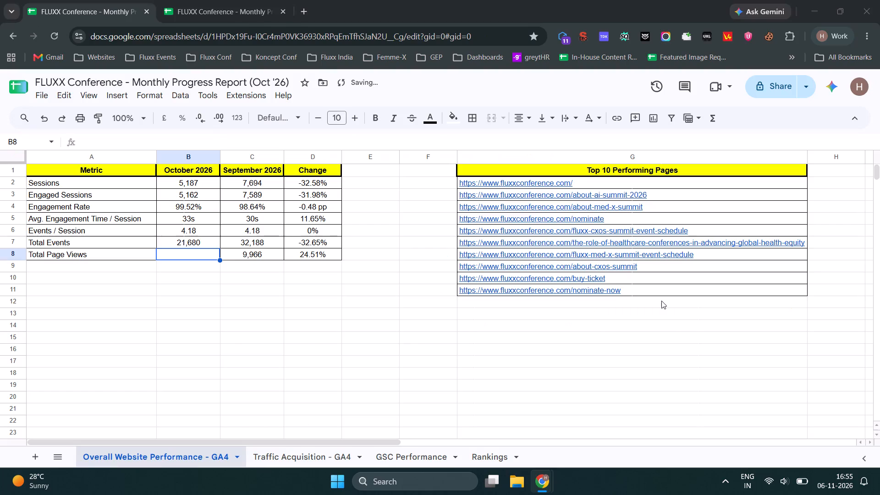
key("alt+Tab")
double_click(662, 297)
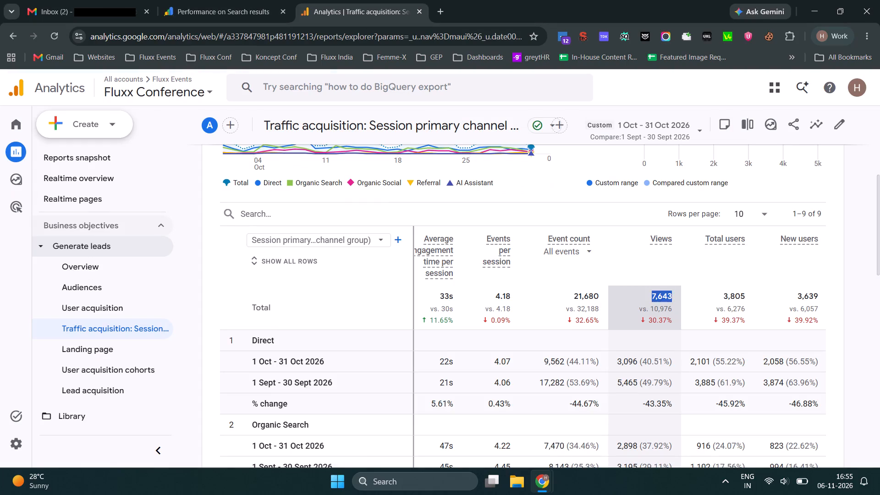
key("alt+Tab")
key("alt+Tab")
key("ctrl+c")
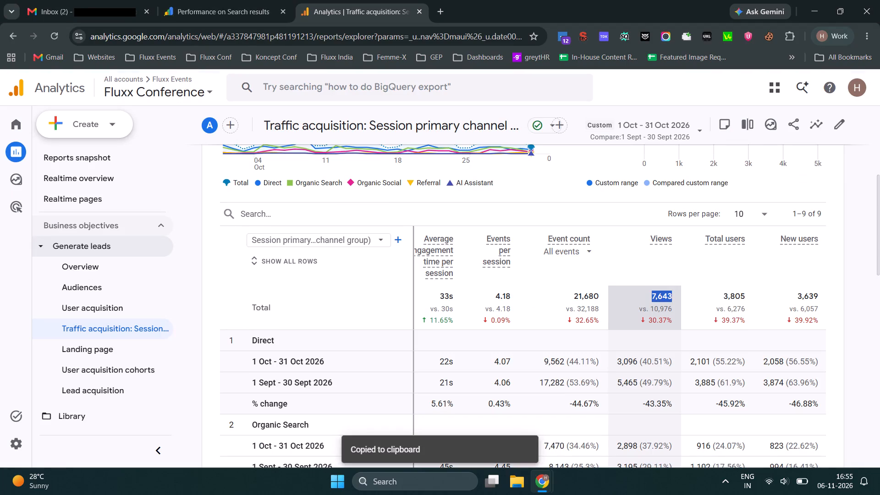
key("alt+Tab")
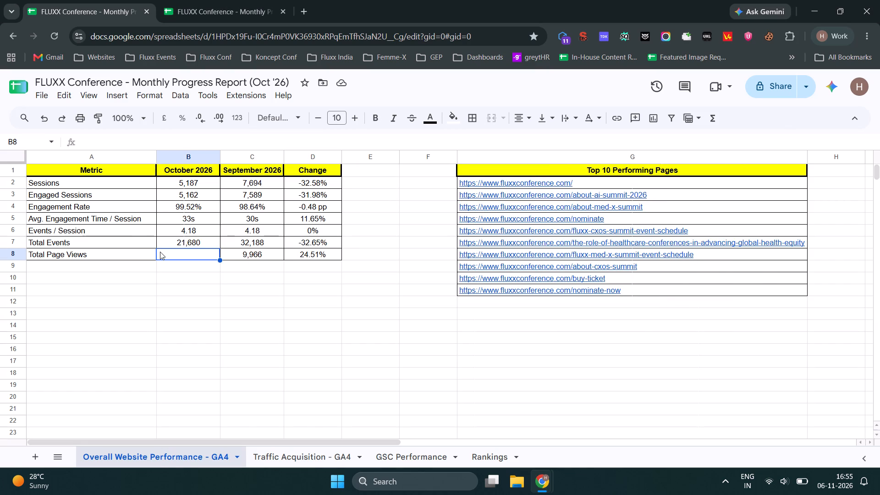
key("ctrl+shift+v")
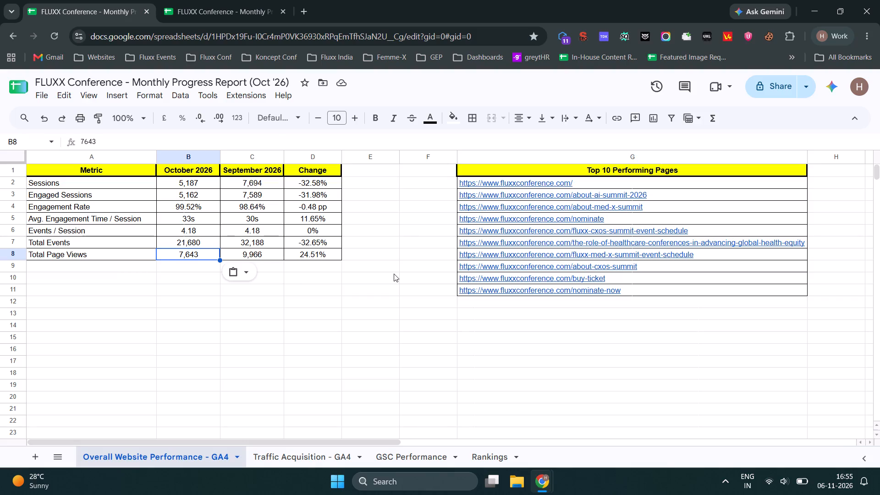
Check the October and September view totals in Analytics and clear the Total Page Views row's Change value in the report.
key("alt+Tab")
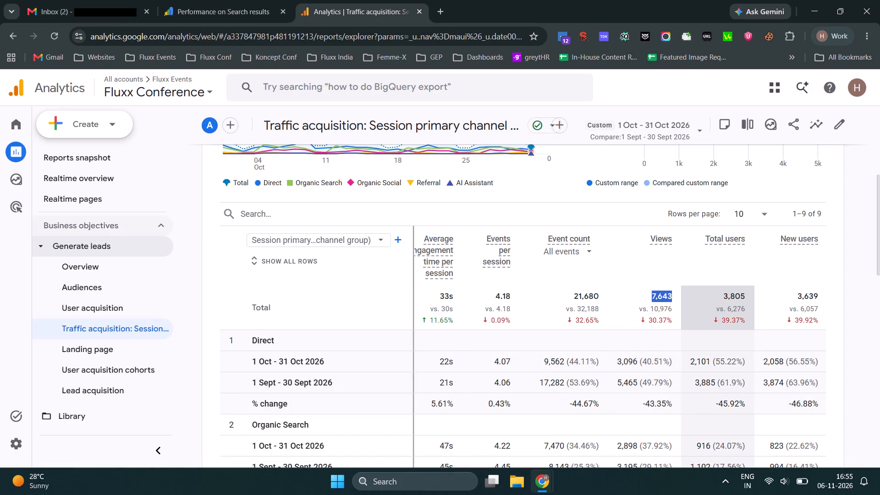
key("alt+Tab")
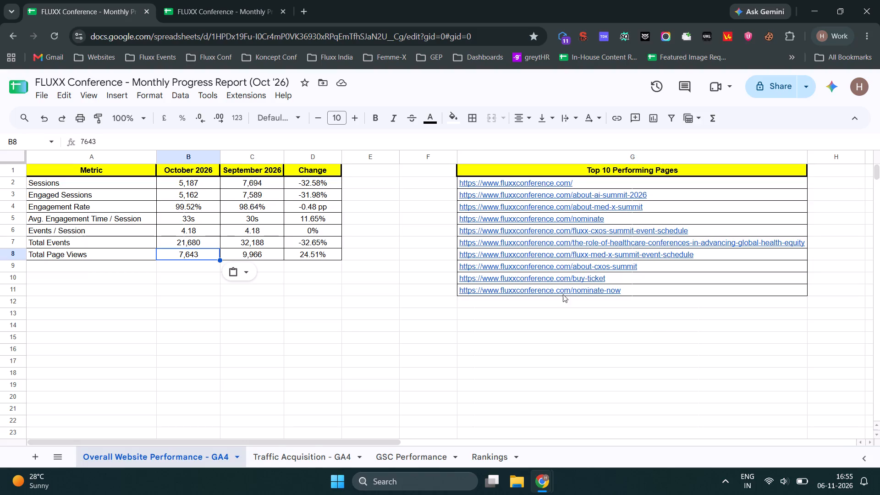
key("alt+Tab")
left_click(555, 200)
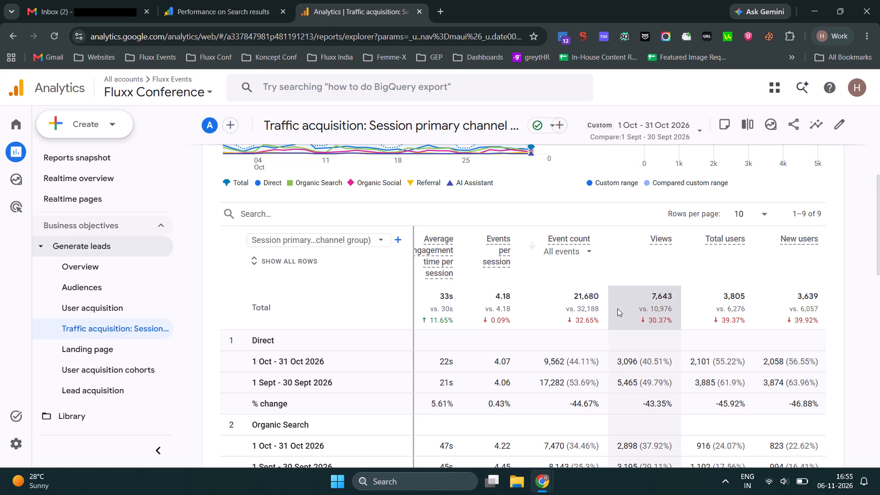
scroll(618, 304, "down", 5)
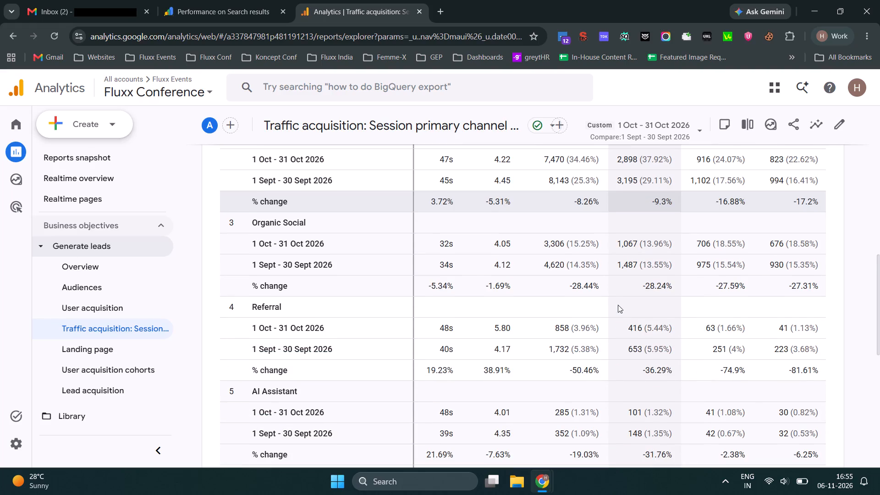
scroll(615, 308, "up", 4)
key("alt+Tab")
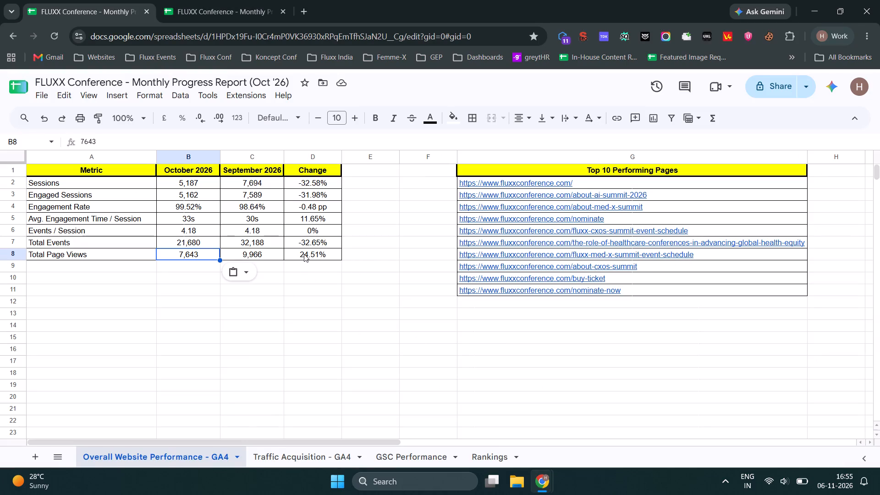
left_click(304, 254)
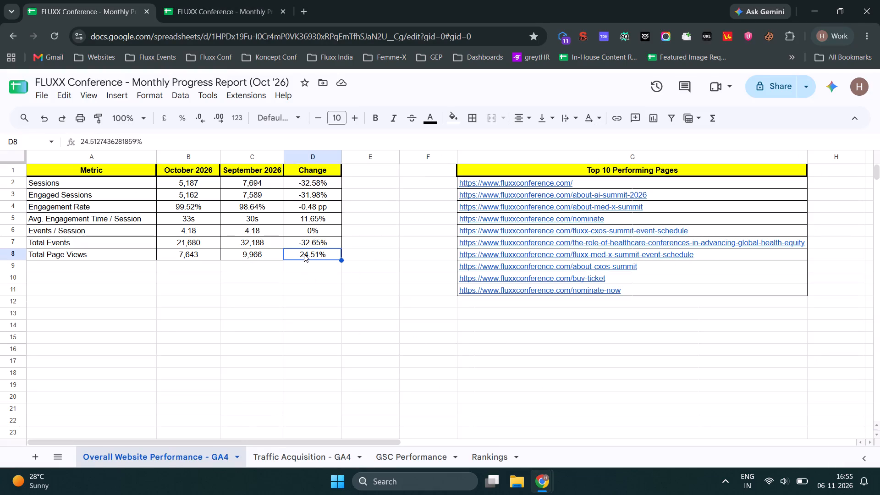
key("Delete")
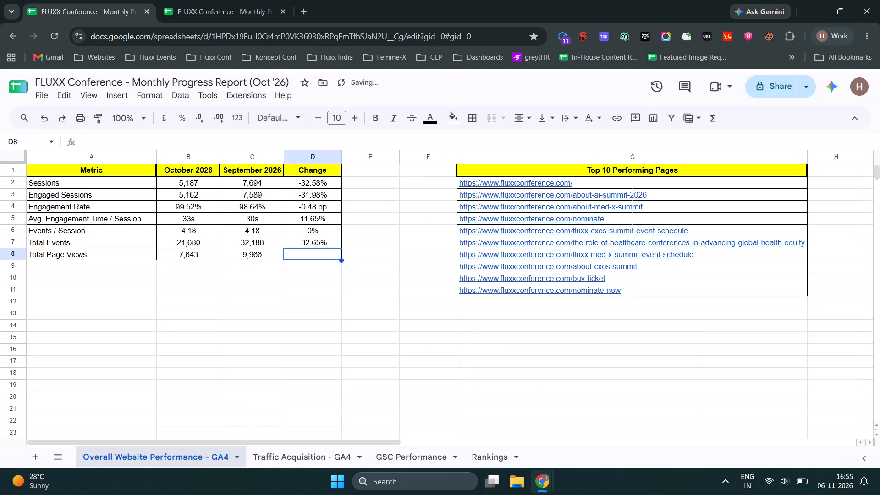
left_click(305, 206)
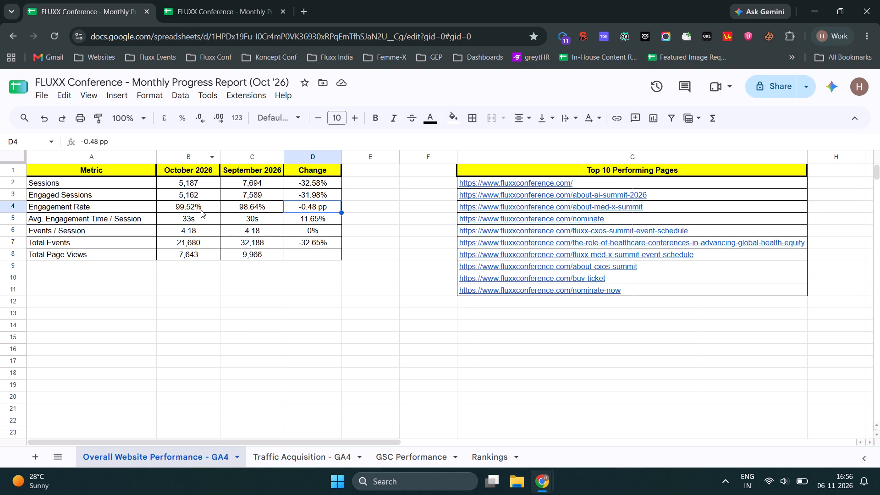
left_click_drag(200, 210, 248, 205)
key("ctrl+c")
key("ctrl+c")
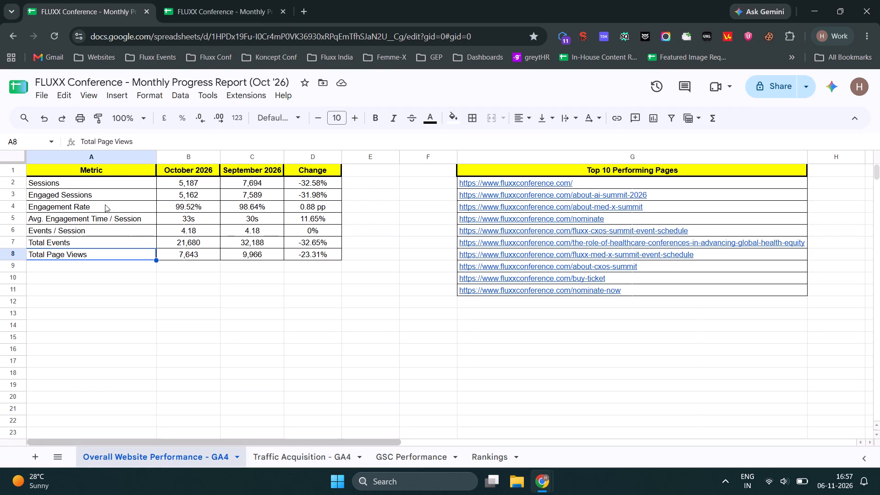
left_click(111, 169)
left_click(315, 462)
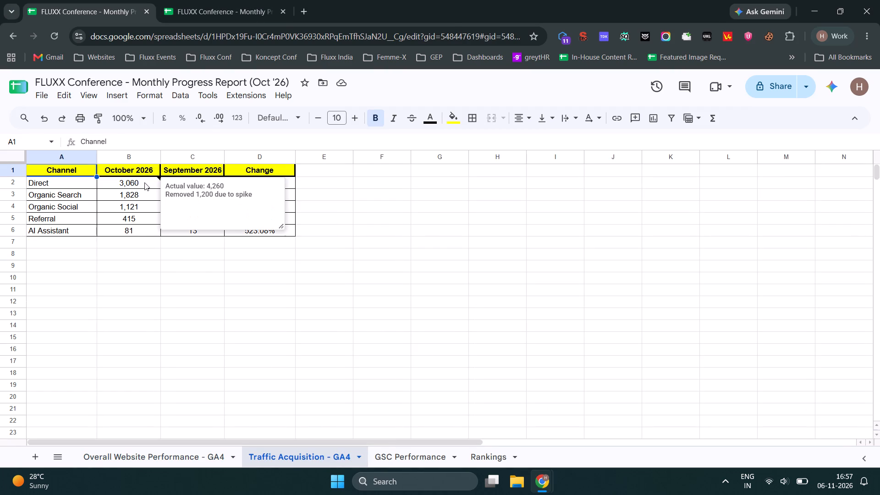
left_click_drag(144, 182, 149, 231)
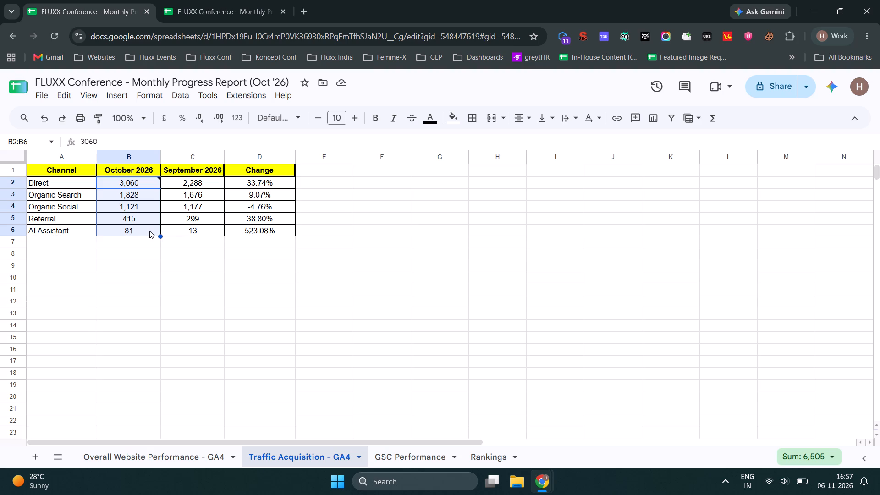
key("ctrl+c")
left_click(203, 183)
key("ctrl+v")
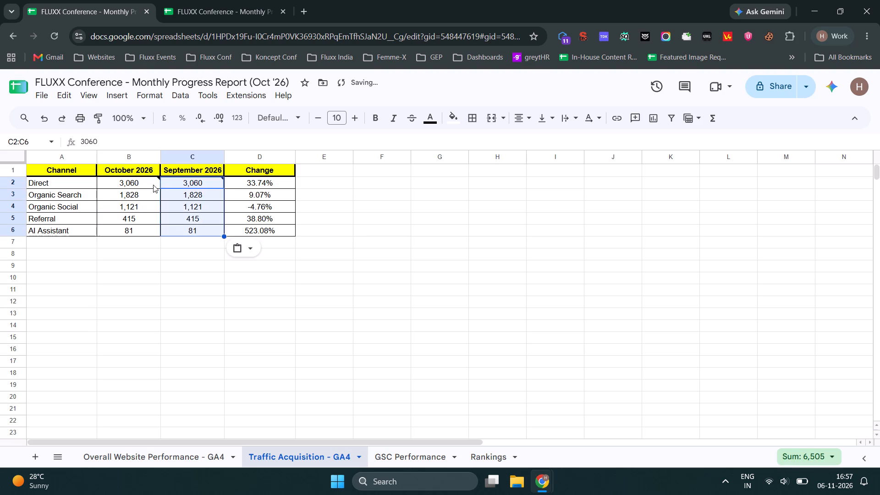
Clear the October 2026 and Change values for all five channels, from Direct to AI Assistant.
left_click_drag(140, 182, 143, 231)
key("Delete")
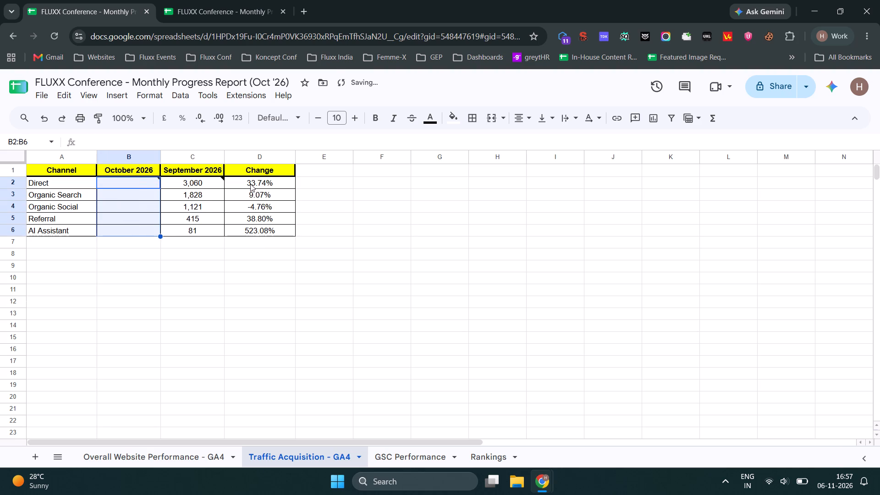
left_click_drag(250, 184, 263, 232)
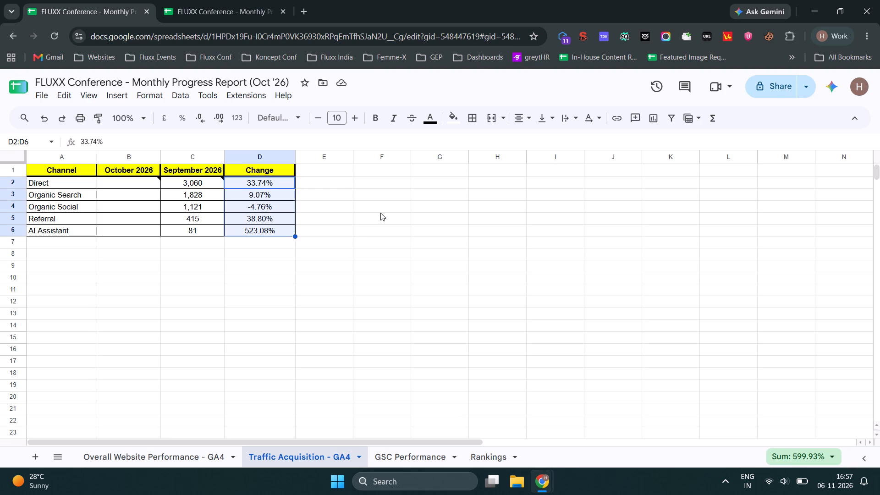
key("Delete")
Delete the spike-adjustment note attached to Direct's October 2026 cell.
left_click(126, 186)
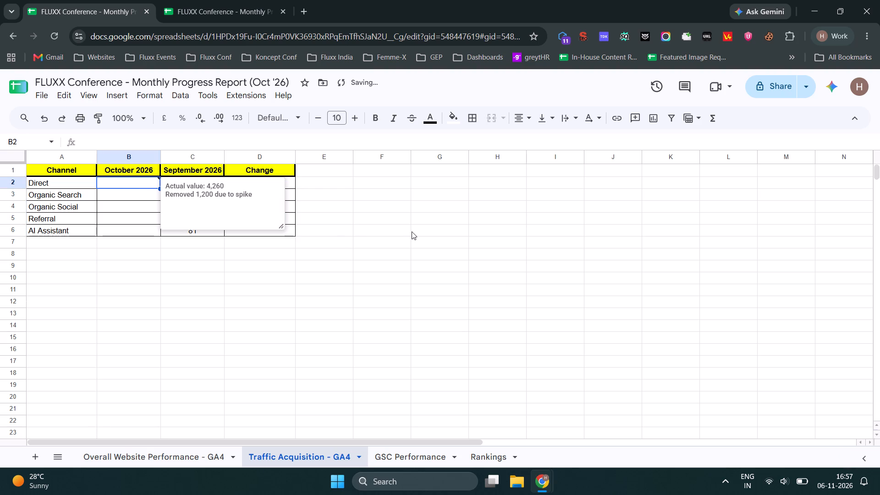
left_click(143, 183)
triple_click(203, 190)
key("ctrl+a")
key("BackSpace")
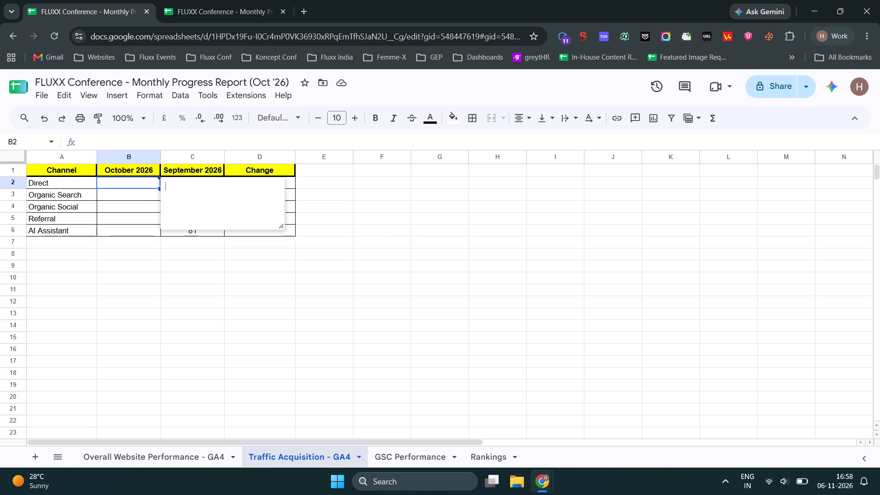
left_click(143, 210)
left_click(138, 183)
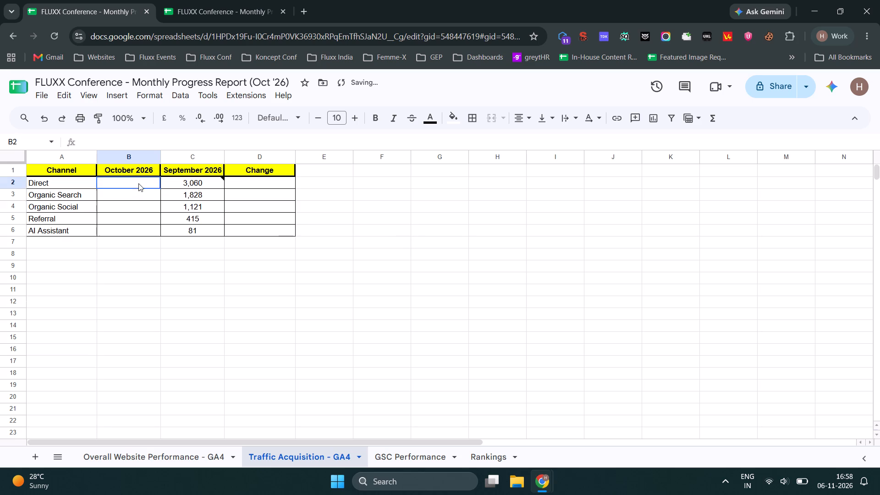
left_click(182, 180)
left_click(141, 182)
Examine October and September sessions by channel in GA4's Traffic acquisition report, comparing Direct with the Traffic Acquisition - GA4 sheet.
key("alt+Tab")
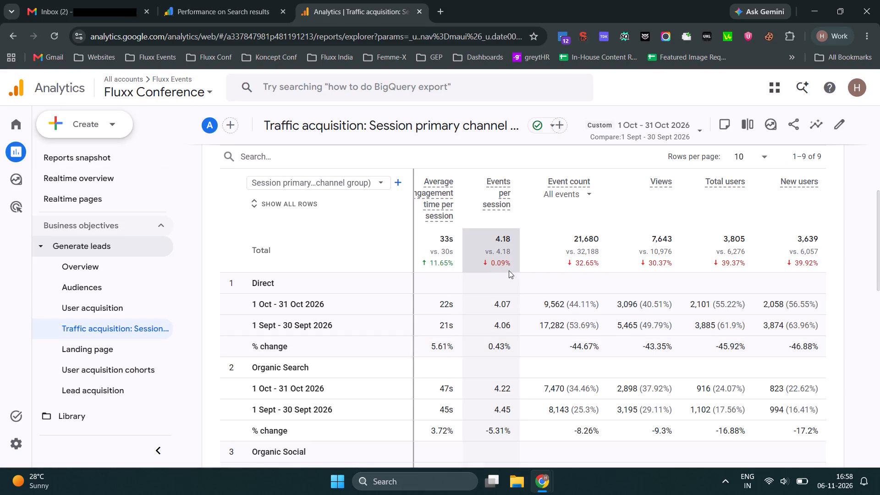
scroll(581, 326, "down", 2)
scroll(581, 326, "up", 5)
scroll(613, 346, "up", 2)
scroll(619, 345, "down", 18)
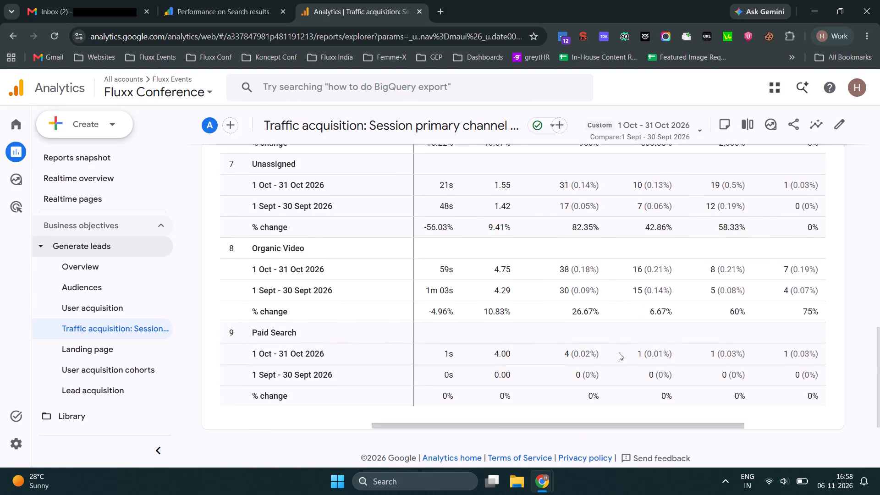
scroll(618, 354, "down", 6)
left_click_drag(552, 422, 335, 419)
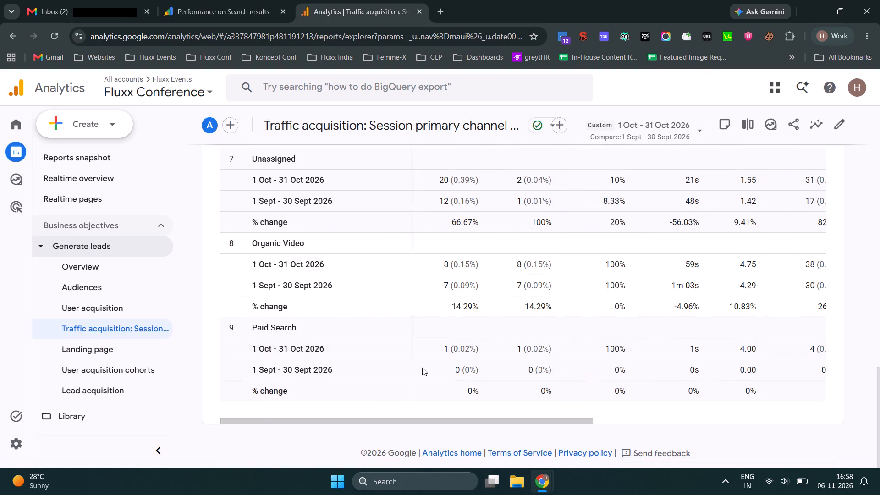
scroll(550, 300, "up", 11)
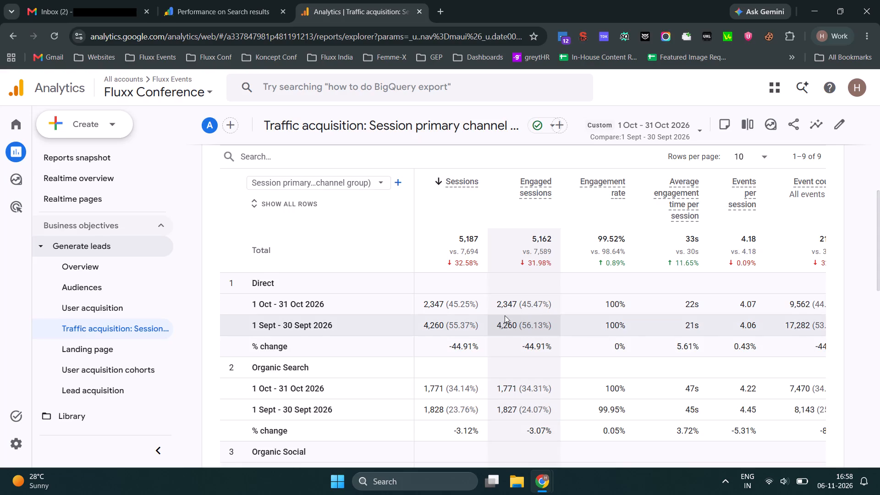
scroll(505, 315, "up", 2)
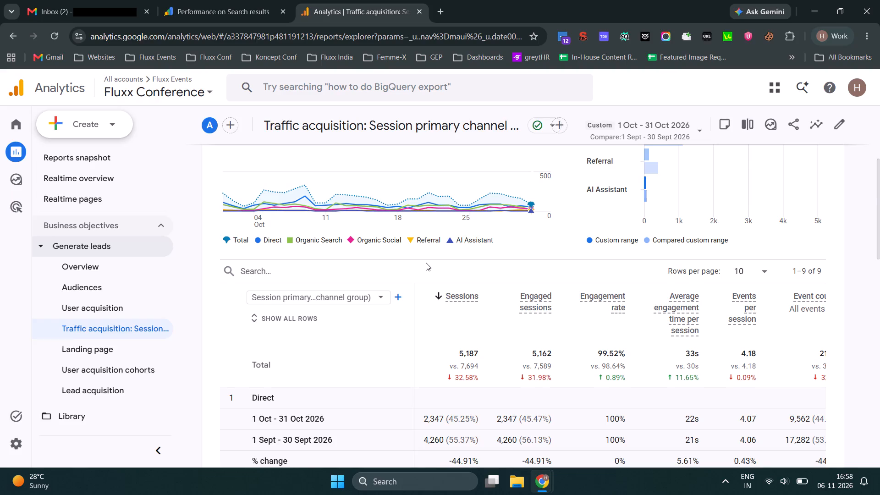
scroll(426, 263, "down", 3)
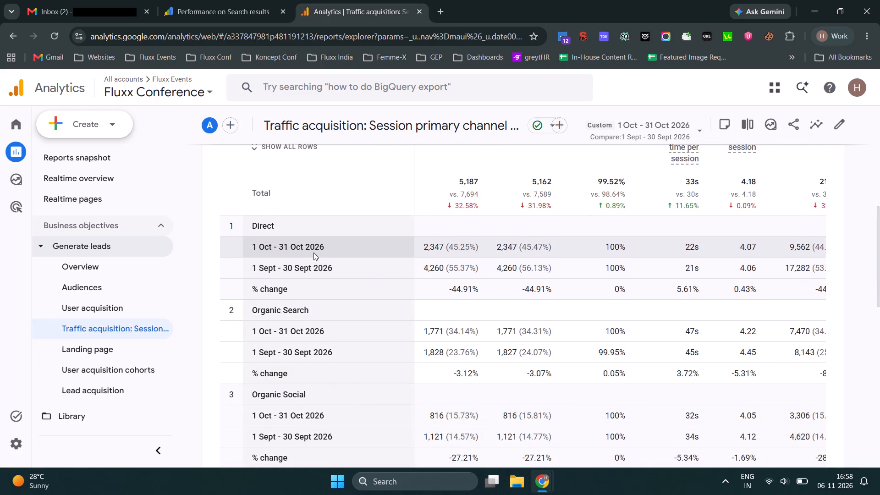
scroll(313, 253, "up", 9)
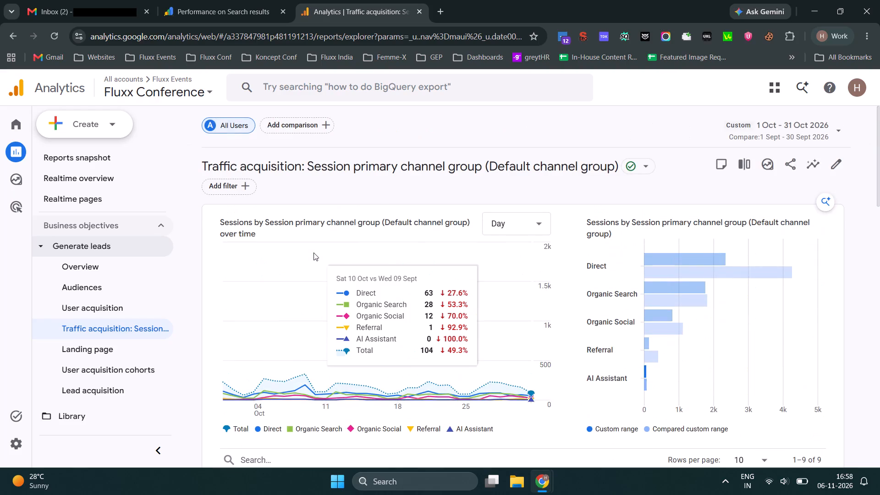
key("alt+Tab")
key("alt+Tab")
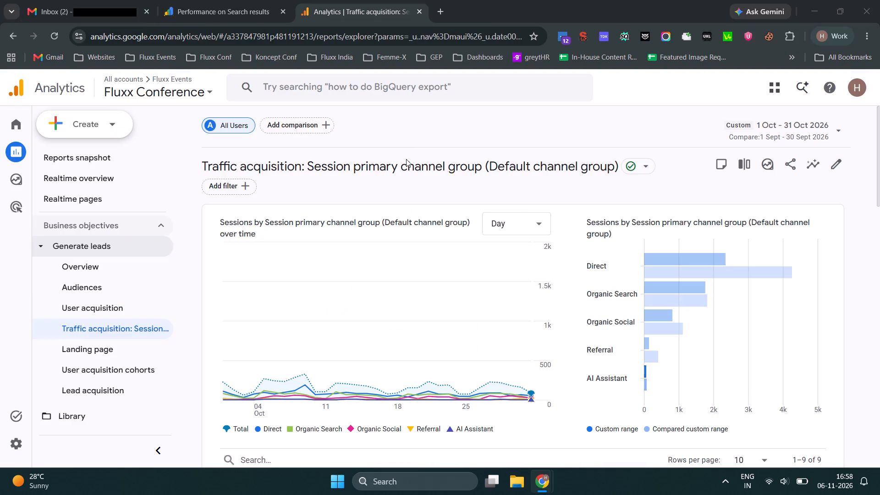
scroll(351, 241, "down", 6)
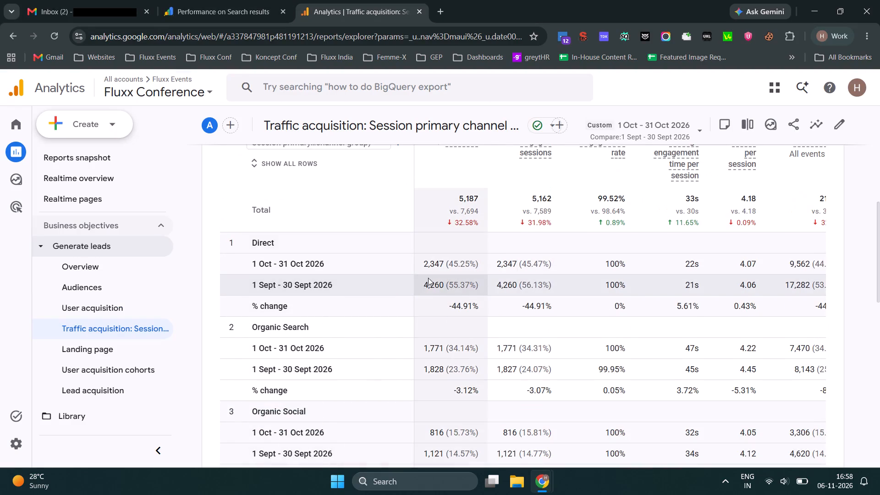
key("alt+Tab")
key("alt+Tab")
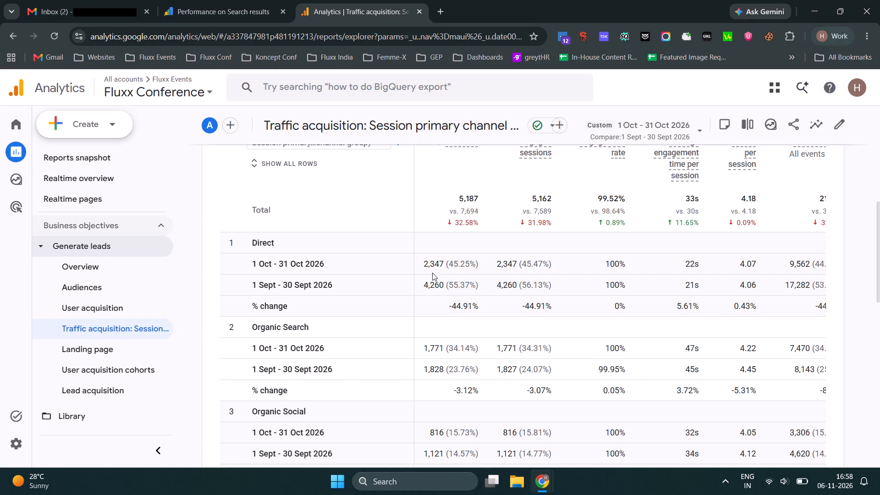
key("alt+Tab")
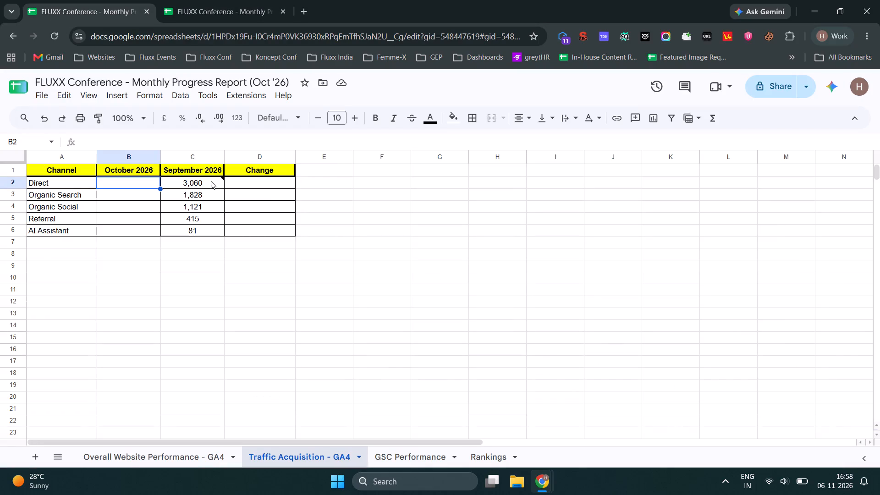
key("alt+Tab")
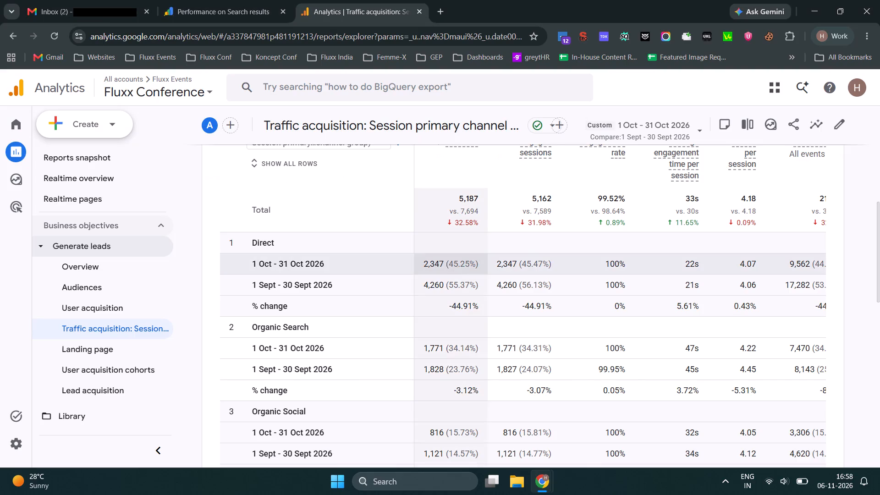
Set Direct's October 2026 value to 2,347, copying its October sessions from GA4 without formatting.
double_click(420, 264)
key("ctrl+c")
key("alt+Tab")
key("ctrl+shift+v")
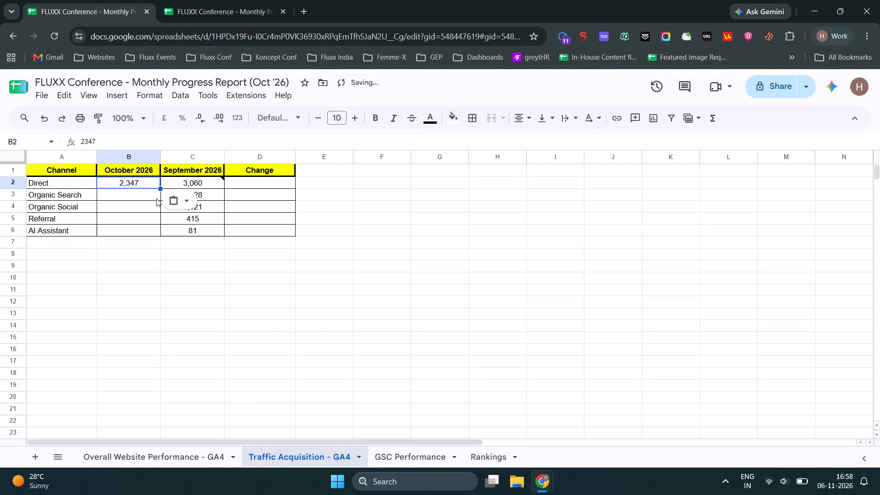
Set Organic Search's October 2026 value to 1,771, copying its October sessions from GA4 without formatting.
left_click(142, 192)
key("alt+Tab")
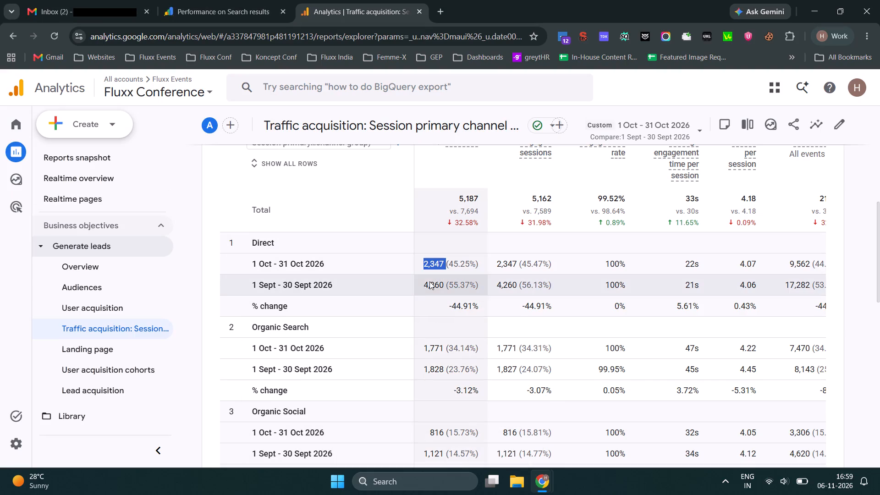
key("alt+Tab")
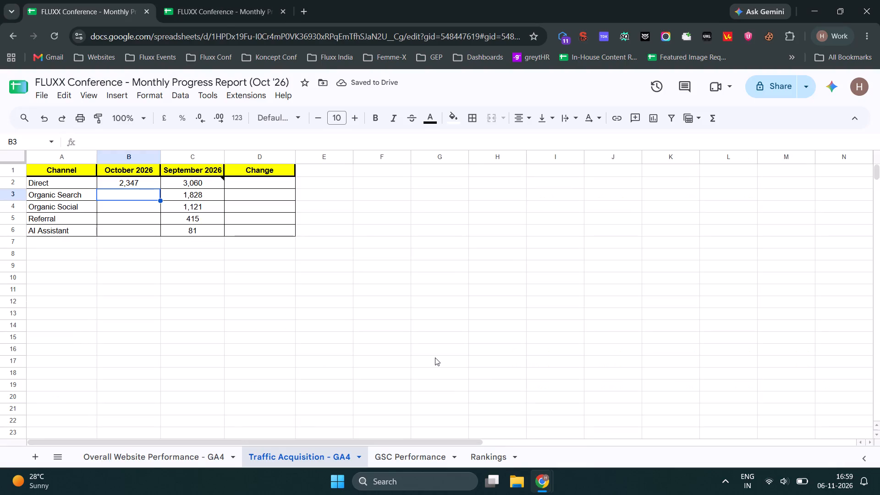
key("alt+Tab")
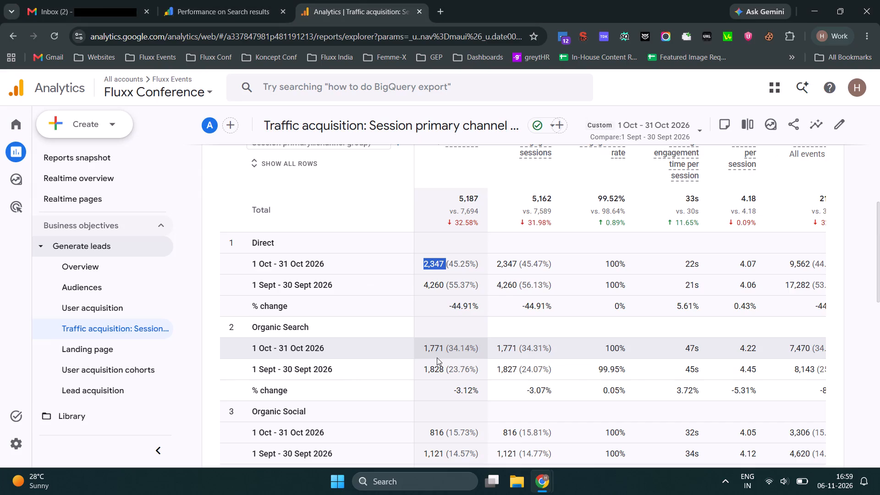
double_click(436, 350)
key("ctrl+c")
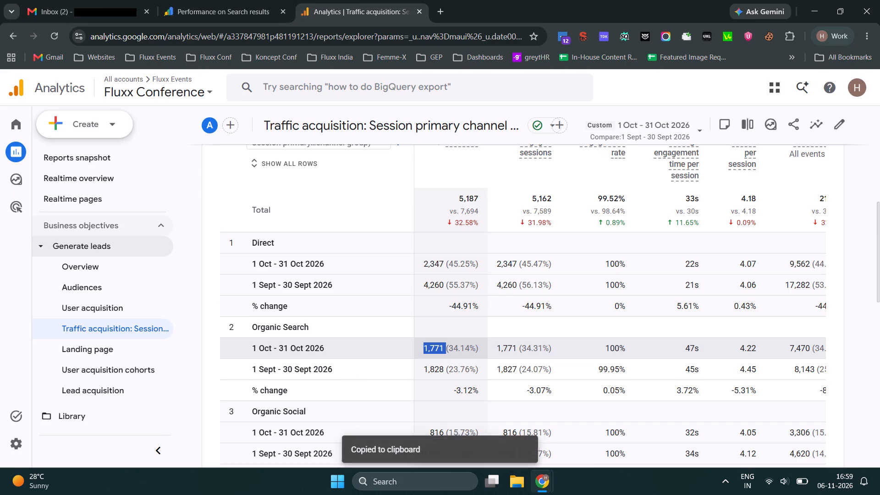
key("alt+Tab")
key("ctrl+shift+v")
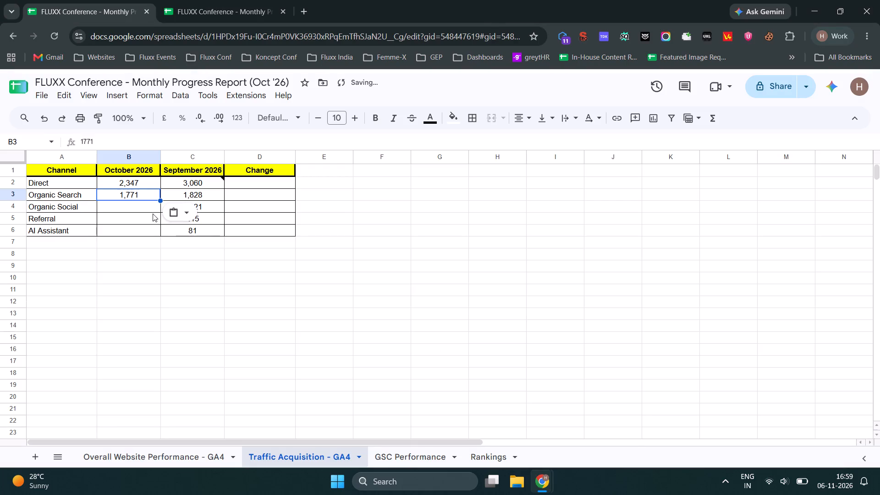
Set Organic Search's Change value to -3.12%, copying its sessions % change from GA4 without formatting.
left_click(148, 208)
key("alt+Tab")
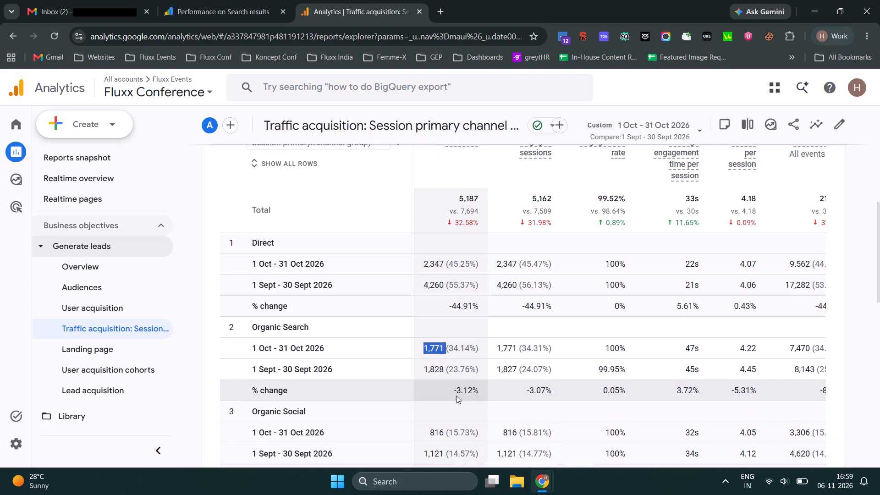
left_click_drag(453, 389, 478, 393)
key("ctrl+c")
key("alt+Tab")
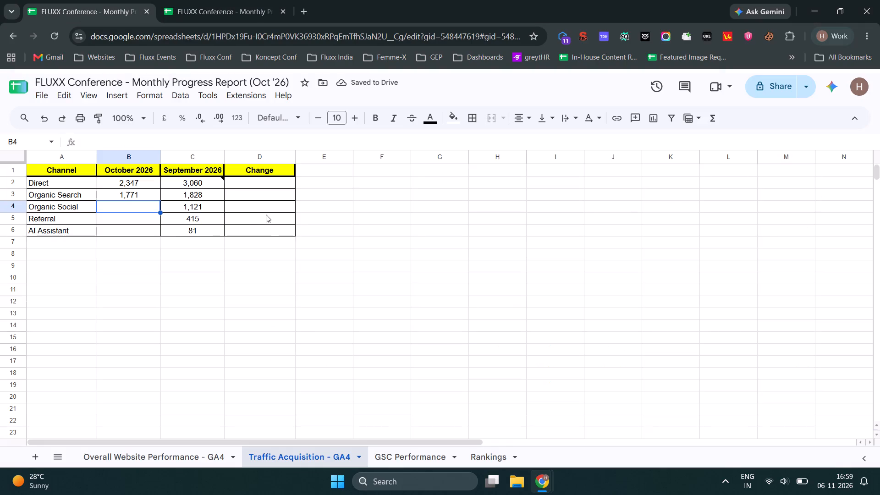
left_click(269, 198)
key("ctrl+shift+v")
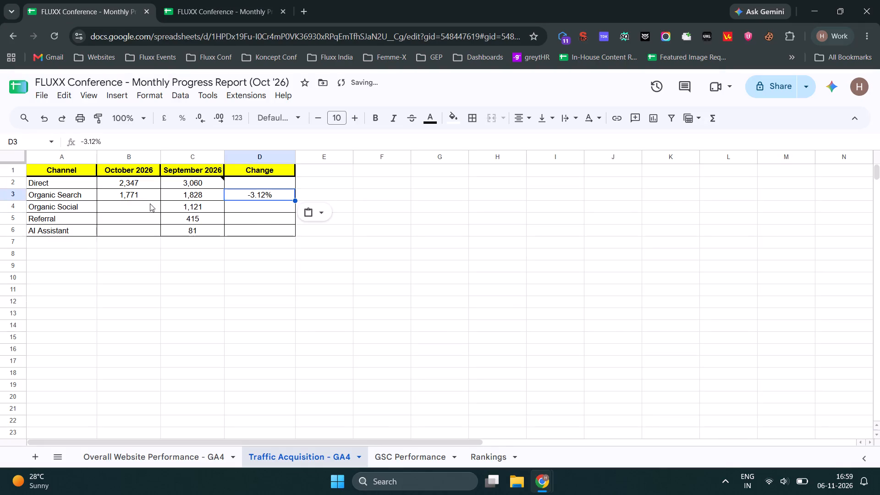
Set Organic Social's October 2026 value to 816, copying its October sessions from GA4 without formatting.
left_click(149, 203)
key("alt+Tab")
scroll(374, 363, "down", 2)
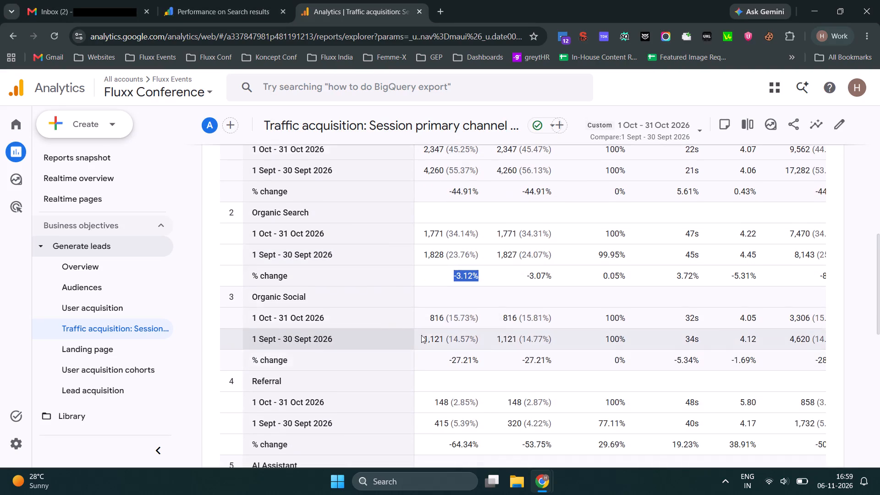
double_click(434, 321)
key("ctrl+c")
key("alt+Tab")
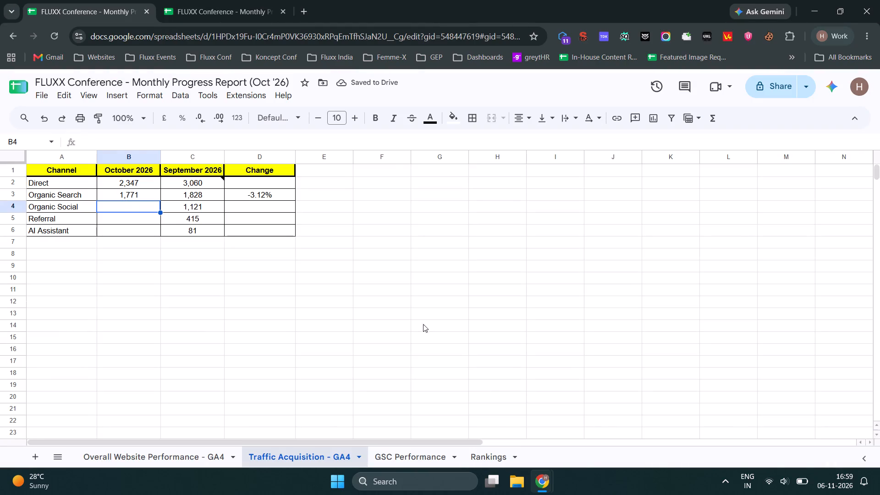
key("ctrl+shift+v")
Set Organic Social's Change value to -27.21%, copying its sessions % change from GA4 without formatting.
left_click(253, 213)
key("alt+Tab")
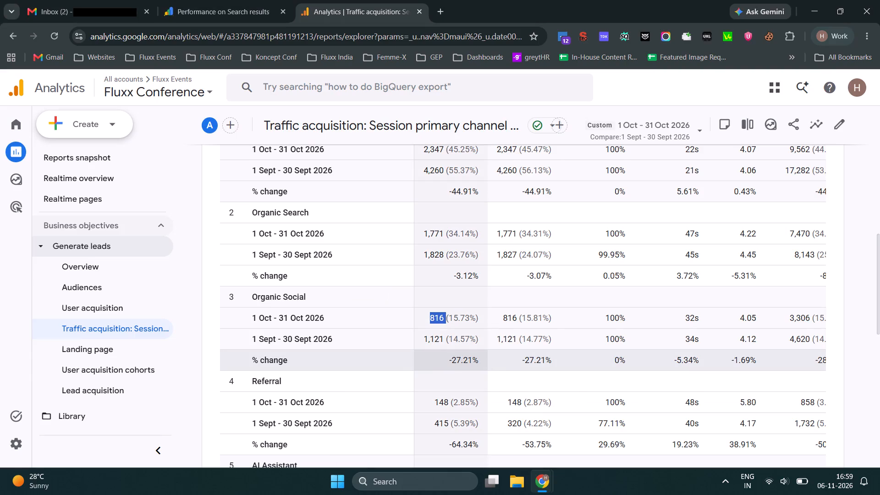
left_click_drag(444, 361, 480, 362)
key("ctrl+c")
key("alt+Tab")
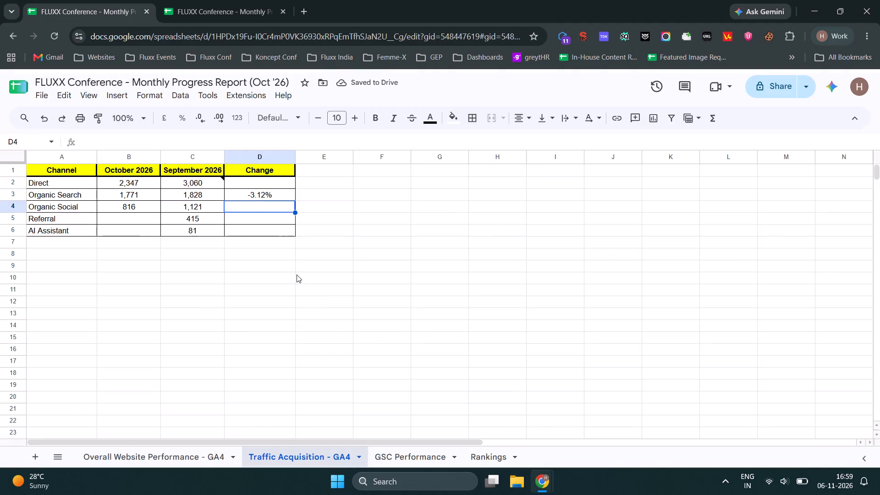
key("ctrl+shift+v")
Set Referral's October 2026 value to 148, copying its October sessions from GA4 without formatting.
left_click(143, 219)
key("alt+Tab")
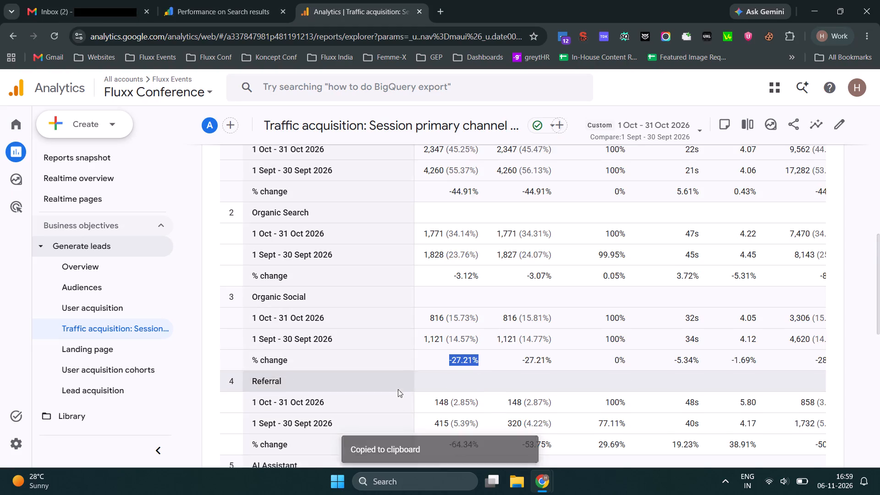
scroll(384, 392, "down", 1)
double_click(442, 345)
key("ctrl+c")
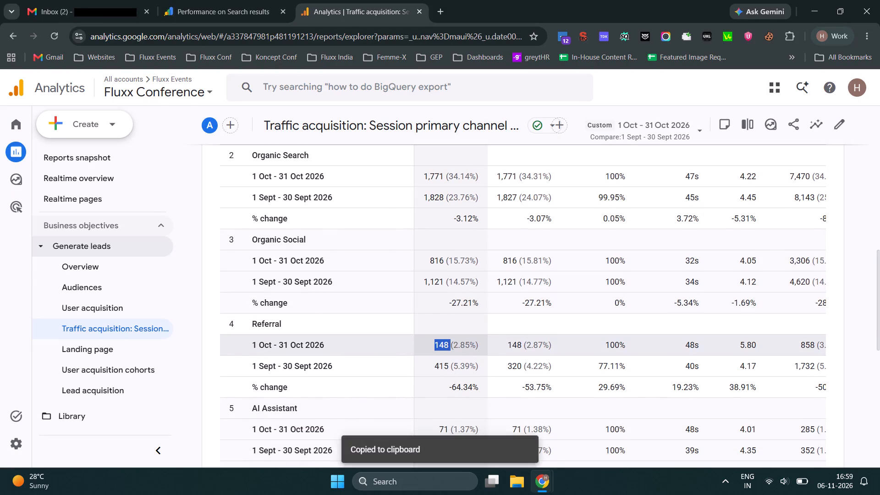
key("alt+Tab")
key("ctrl+shift+v")
left_click(268, 221)
key("alt+Tab")
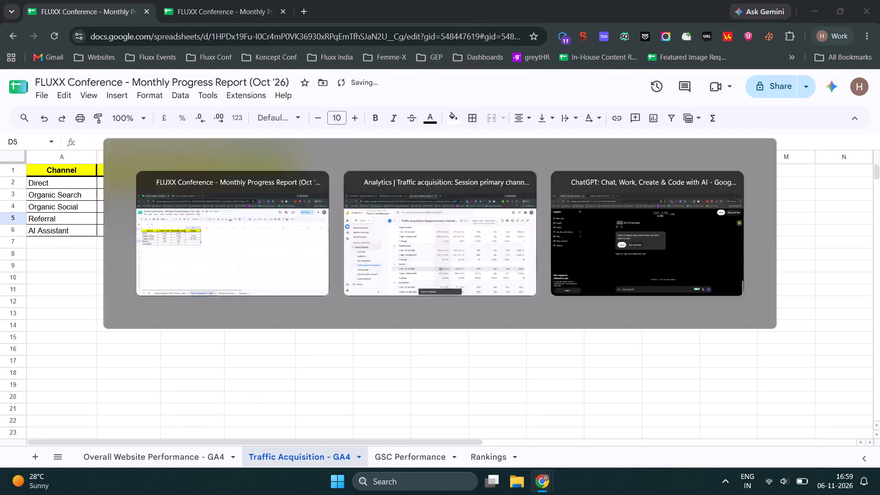
double_click(445, 387)
left_click(455, 386)
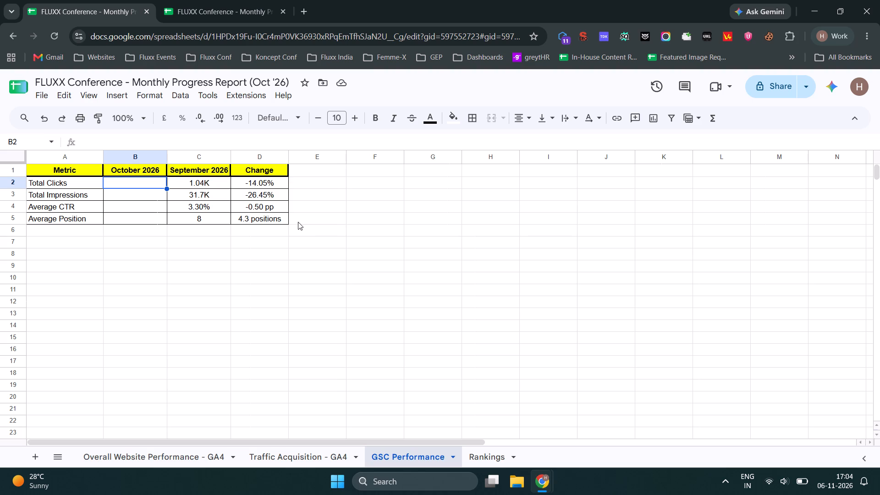
key("alt+Tab")
key("alt+Tab")
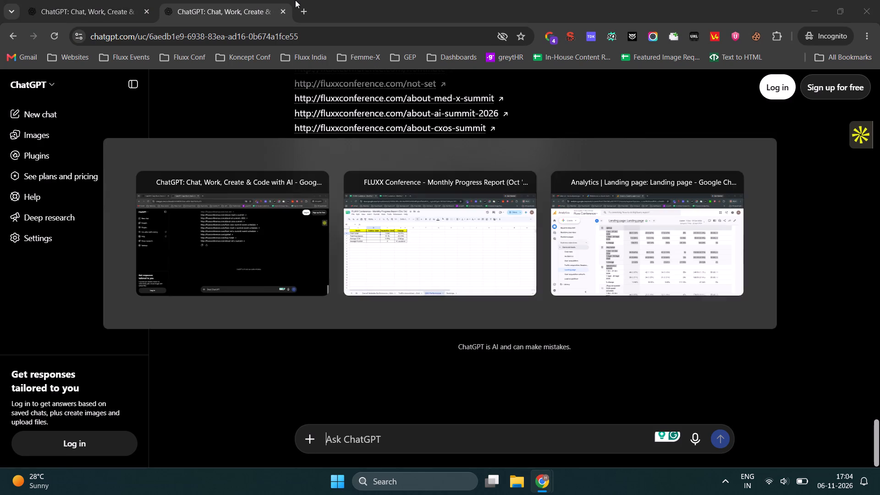
key("alt+Tab")
left_click(228, 5)
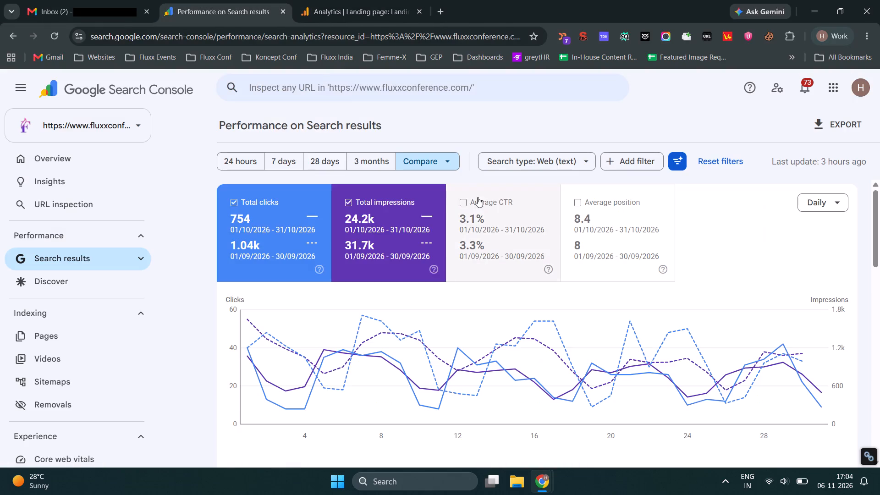
key("alt+Tab")
key("alt+Tab")
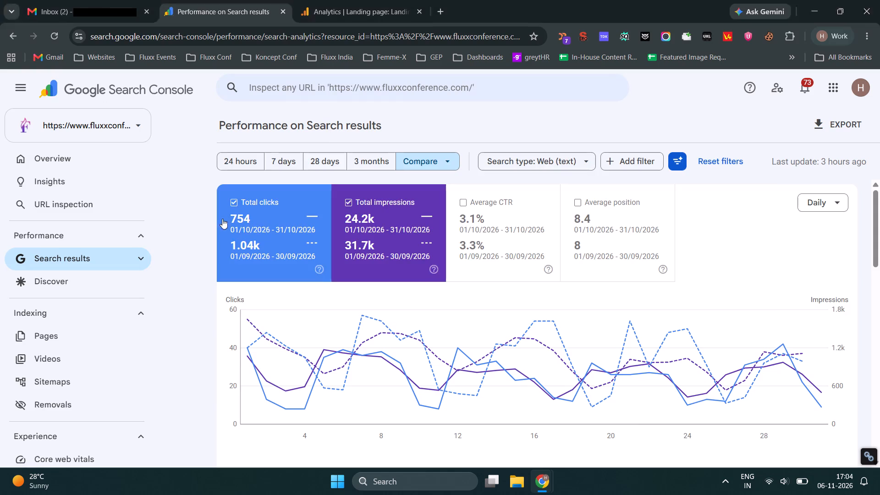
key("alt+Tab")
key("alt+Tab")
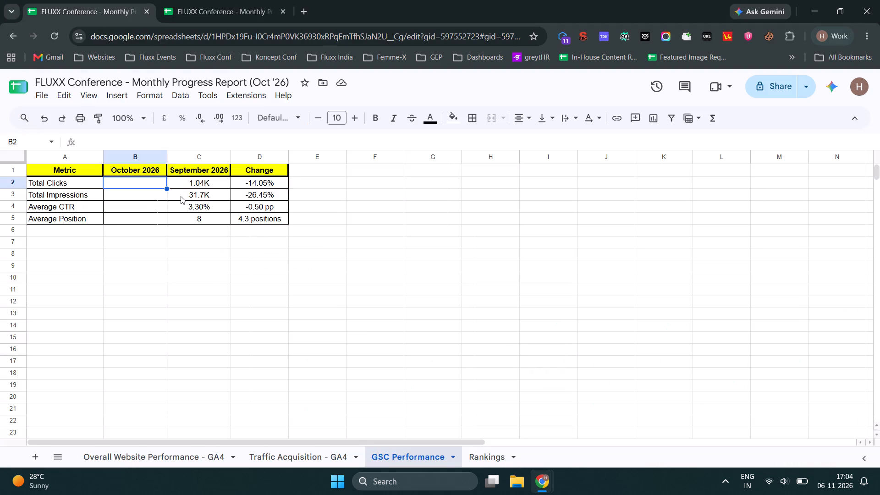
type("754")
key("Return")
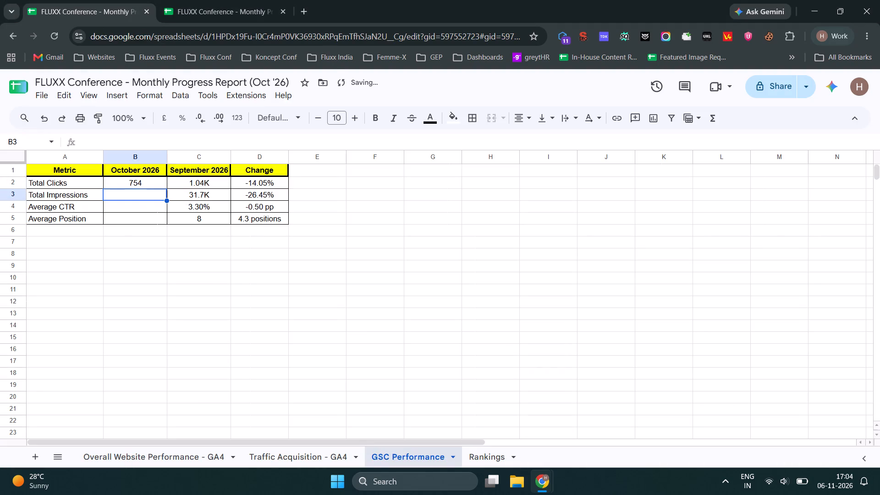
Enter October 2026's Total Impressions as 24.2K and Average CTR as 3.1%, taken from Search Console.
key("alt+Tab")
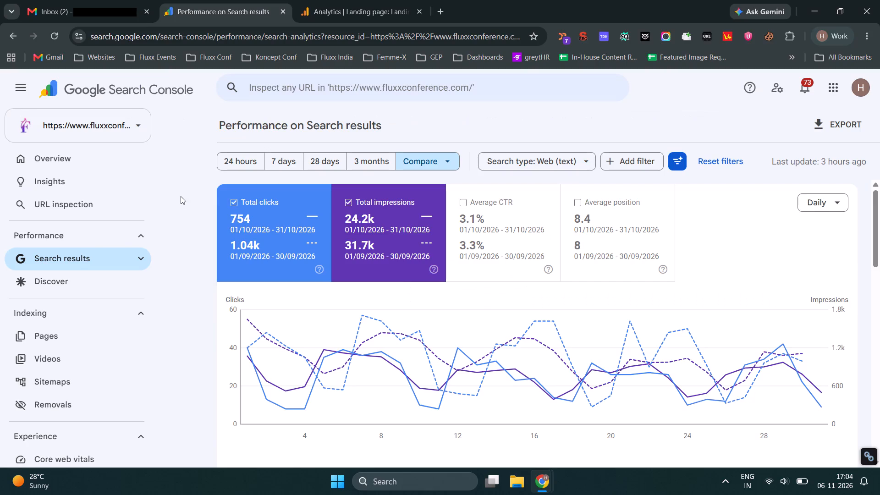
key("alt+Tab")
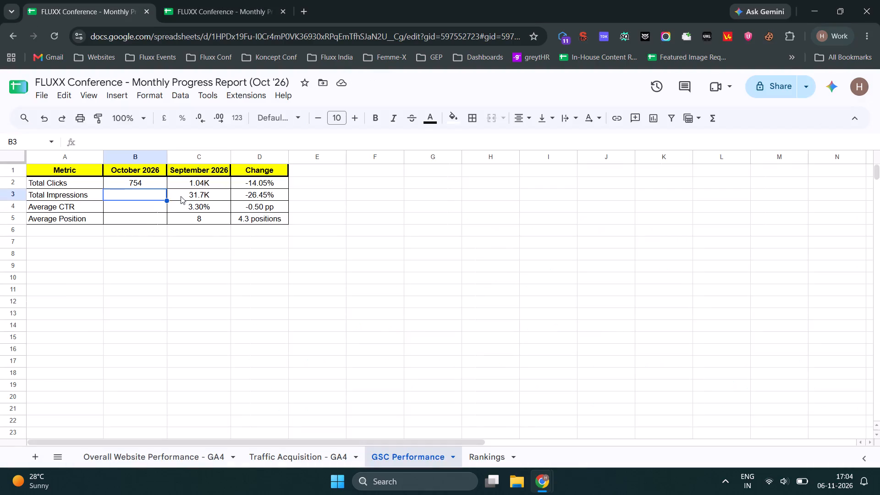
key("alt+Tab")
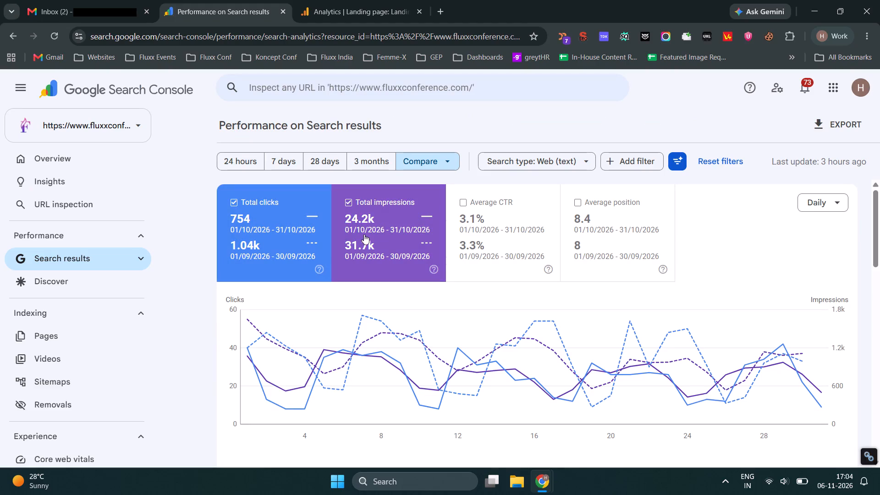
key("alt+Tab")
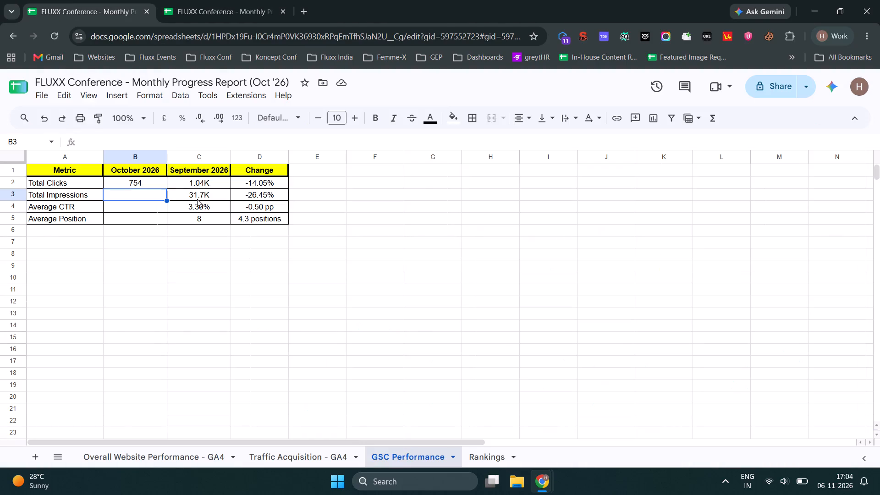
type("24.2K")
key("Return")
key("alt+Tab")
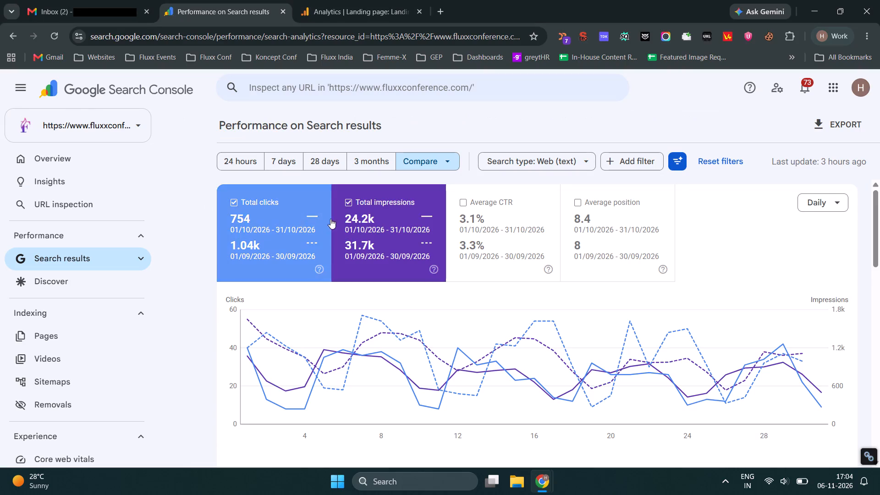
key("alt+Tab")
type("3.1")
key("Return")
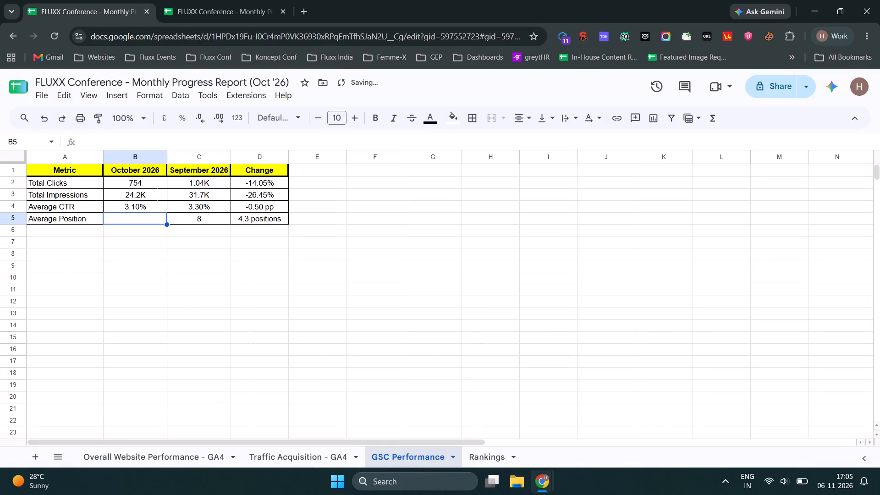
Enter October 2026's Average Position as 8.4, taken from Search Console, in the GSC Performance sheet.
key("alt+Tab")
key("alt+Tab")
type("8.5")
key("BackSpace")
key("4")
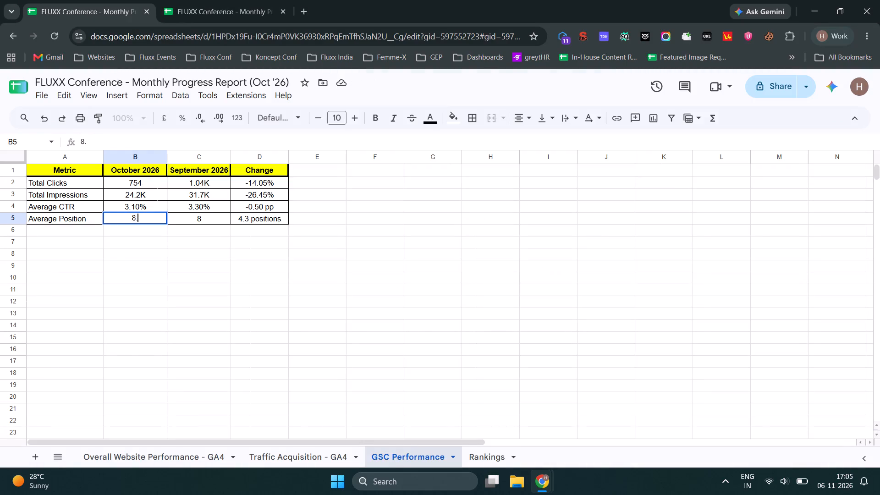
key("Return")
key("Up")
key("Right")
key("Right")
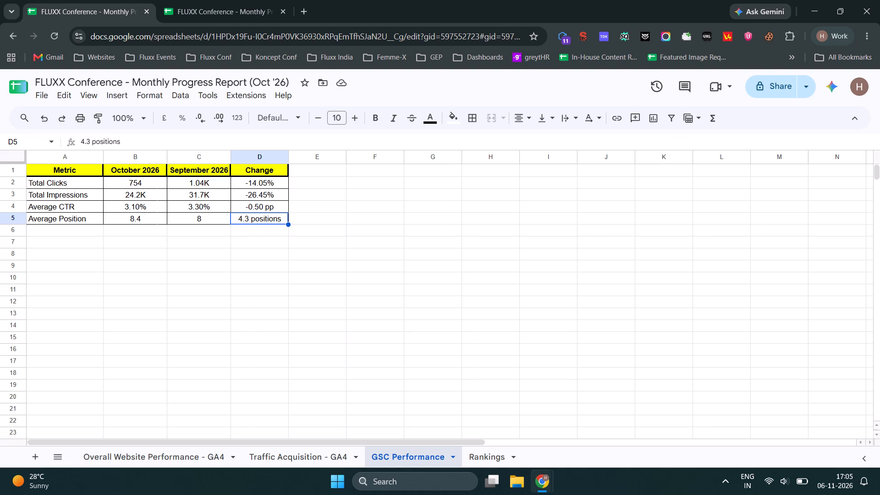
key("alt+Tab")
key("alt+Tab")
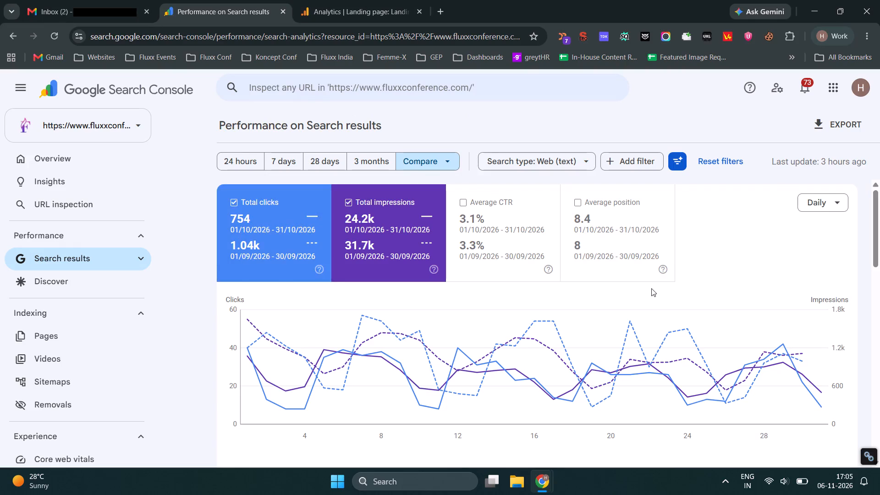